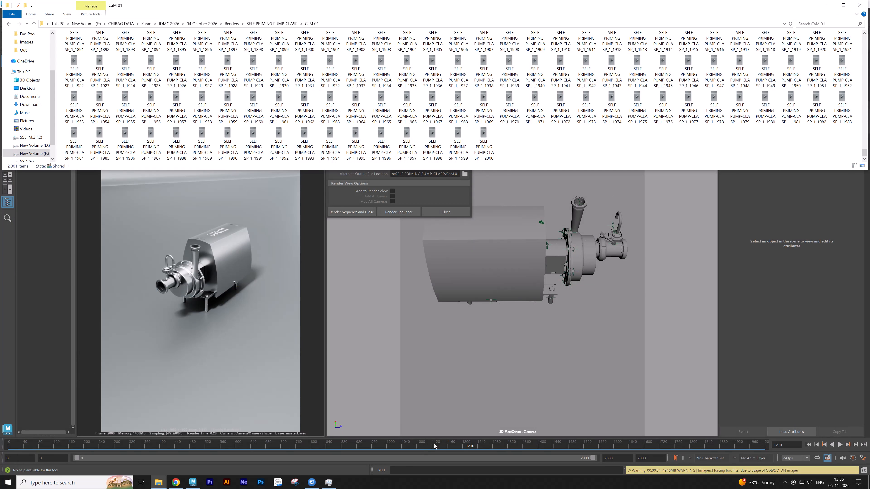
# Search the system for "after" and launch Adobe After Effects.
pyautogui.click(89, 485)
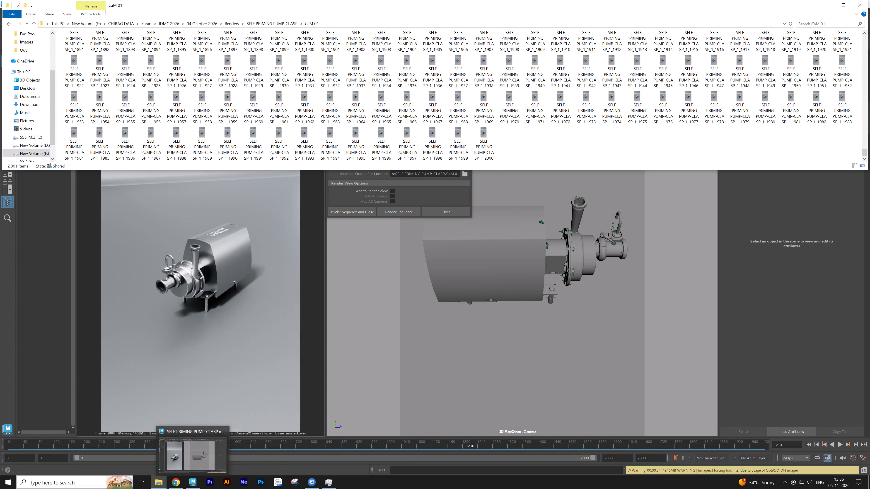
pyautogui.write('after')
pyautogui.click(84, 295)
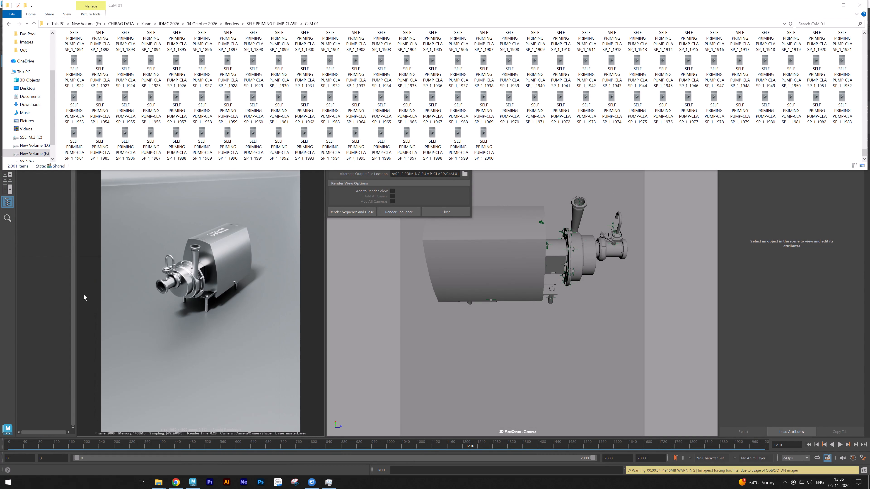
# Close the CaM 01 render folder window.
pyautogui.click(548, 141)
pyautogui.click(857, 5)
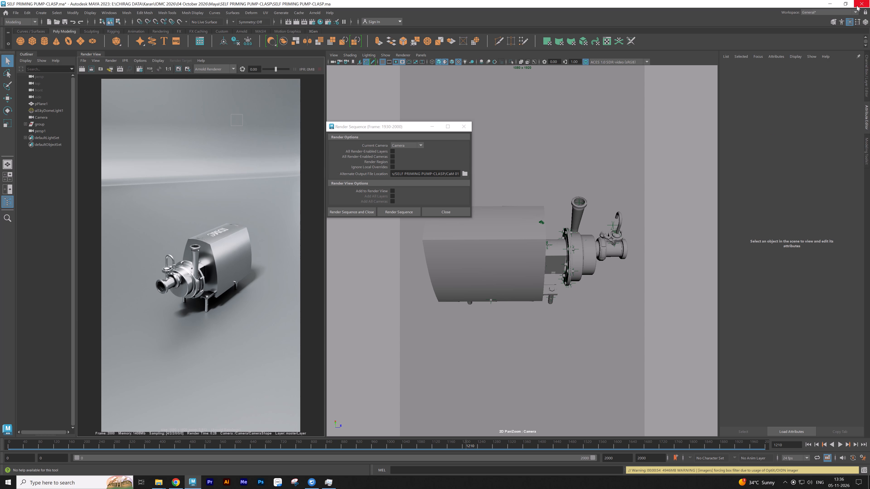
# Close Maya, saving the changes to the SELF PRIMING PUMP-CLASP scene.
pyautogui.click(868, 2)
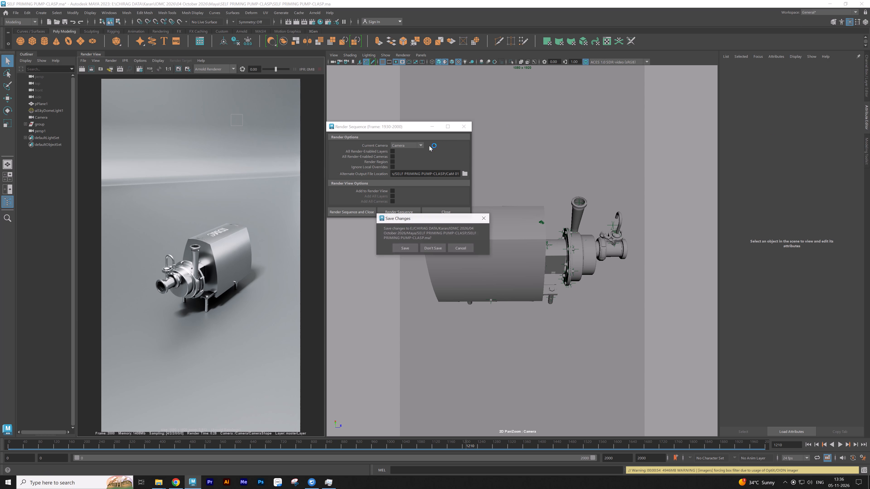
pyautogui.click(402, 249)
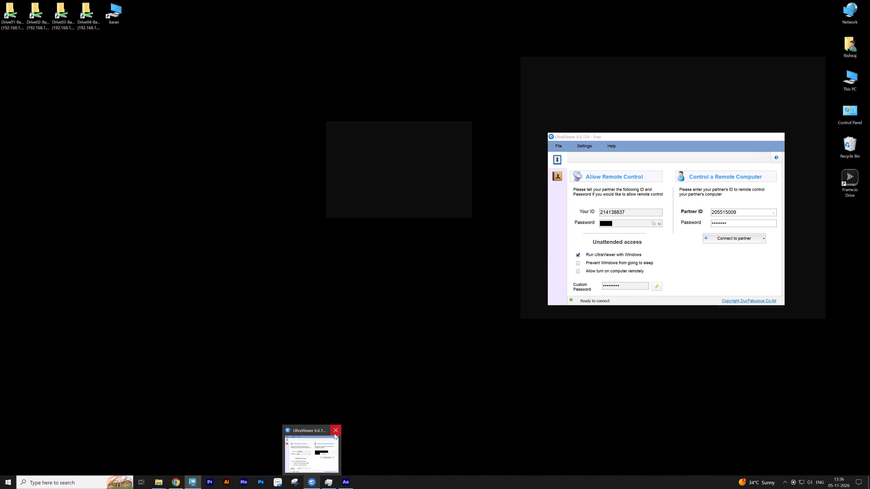
# Close the UltraViewer window.
pyautogui.click(334, 434)
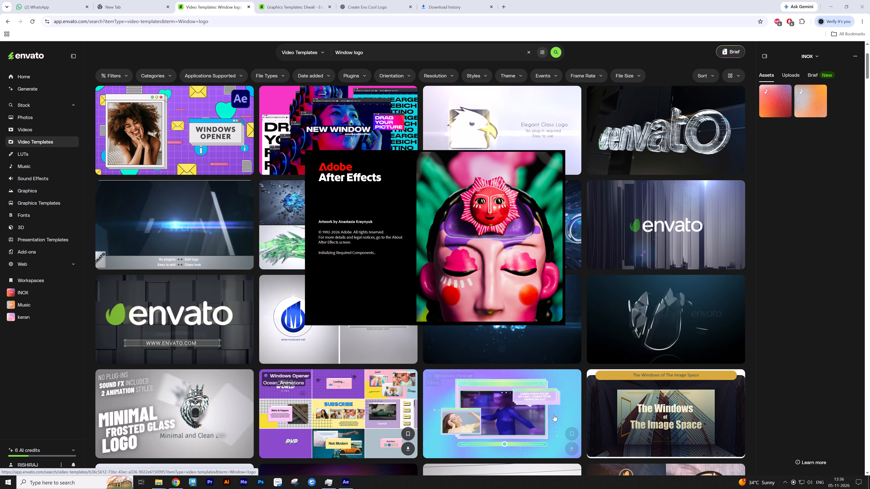
# From Chrome's download history, show the Evo Cool logo PNG in its Ref Logo folder and inspect it as a large thumbnail.
pyautogui.hotkey('ctrl', 'j')
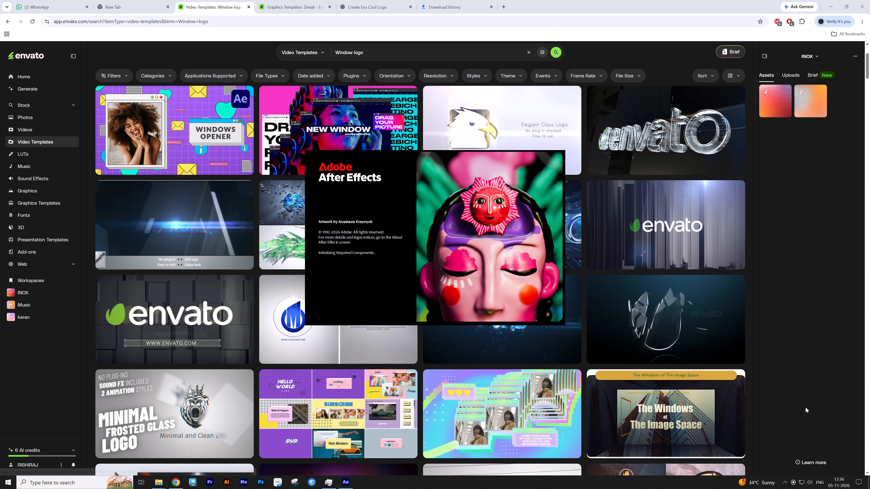
pyautogui.click(782, 219)
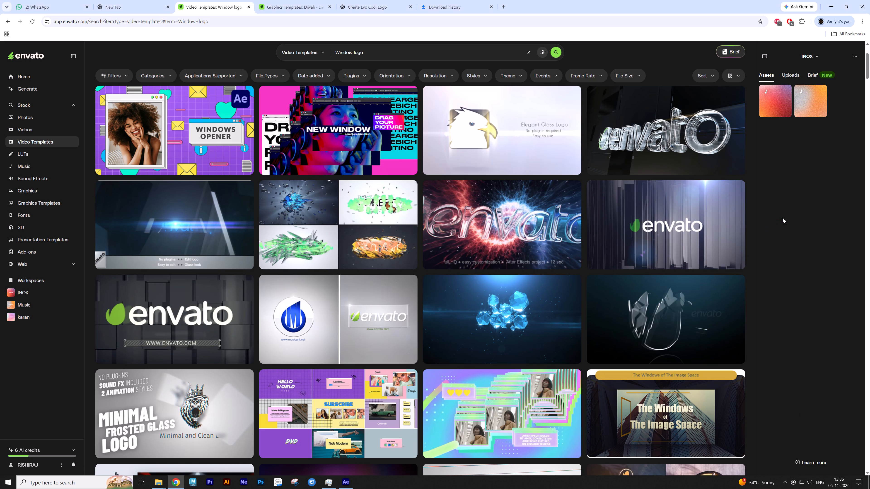
pyautogui.hotkey('ctrl', 'j')
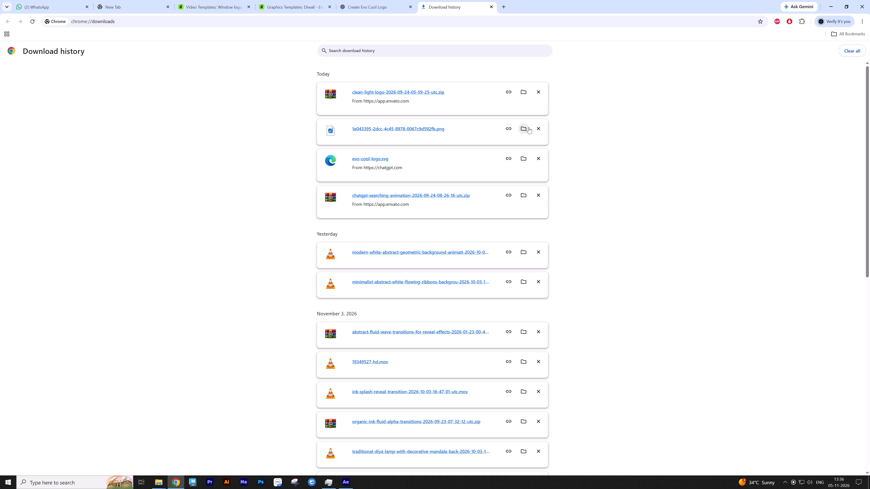
pyautogui.click(529, 127)
pyautogui.click(386, 80)
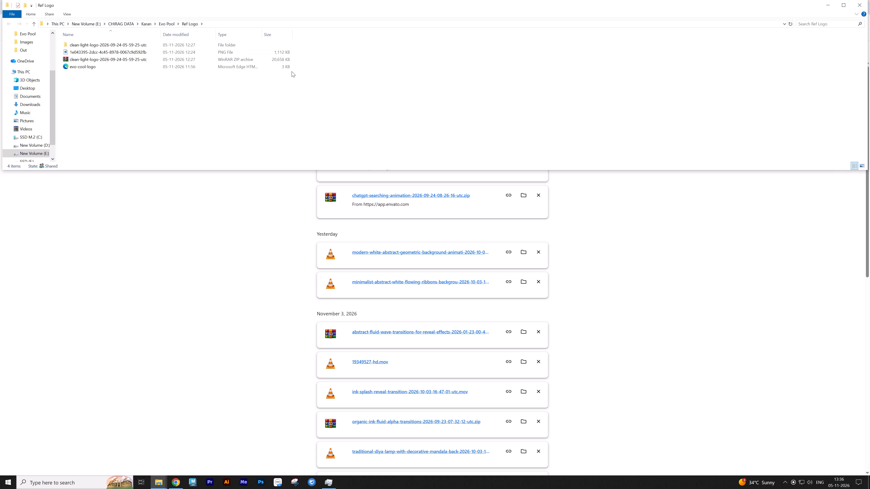
pyautogui.click(860, 165)
pyautogui.click(226, 72)
pyautogui.click(119, 56)
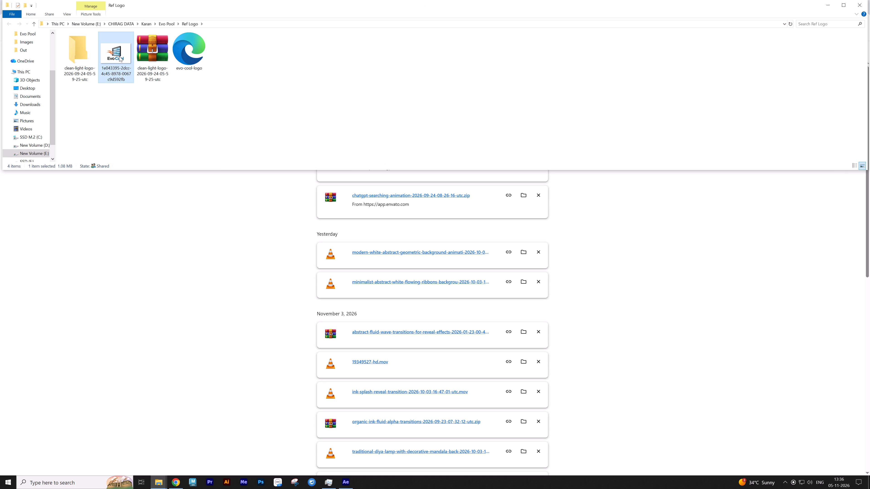
pyautogui.click(121, 91)
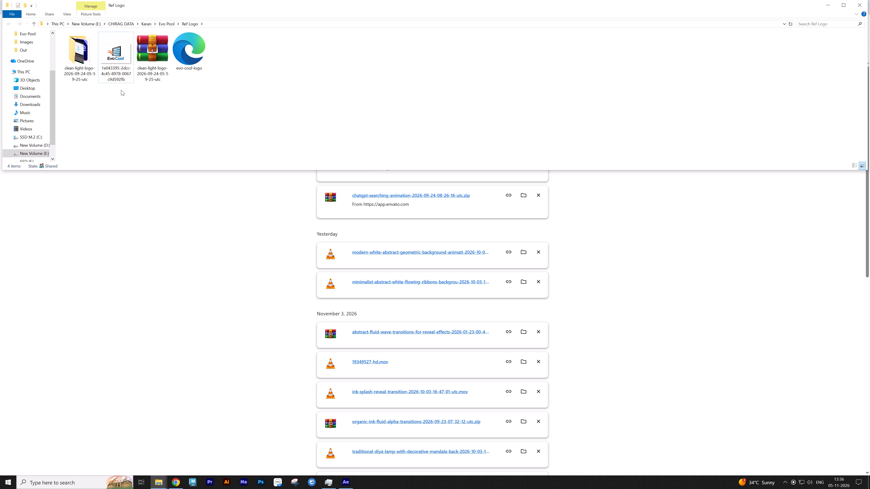
pyautogui.click(117, 64)
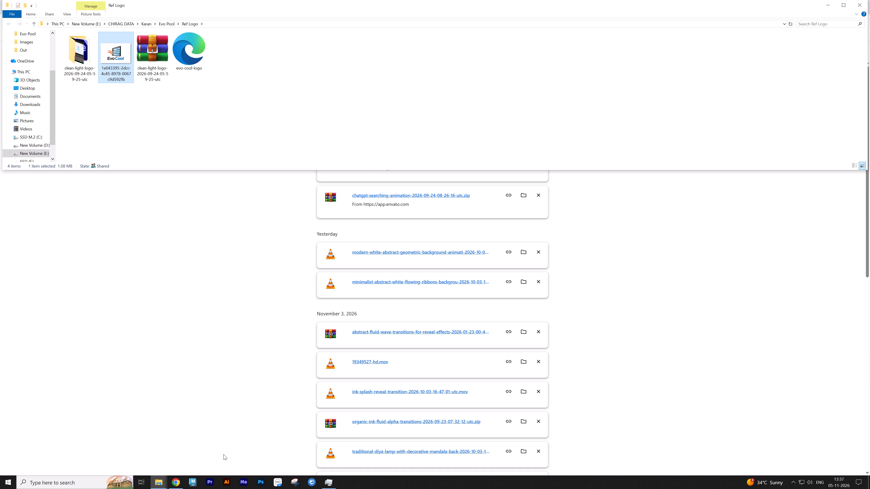
pyautogui.click(301, 109)
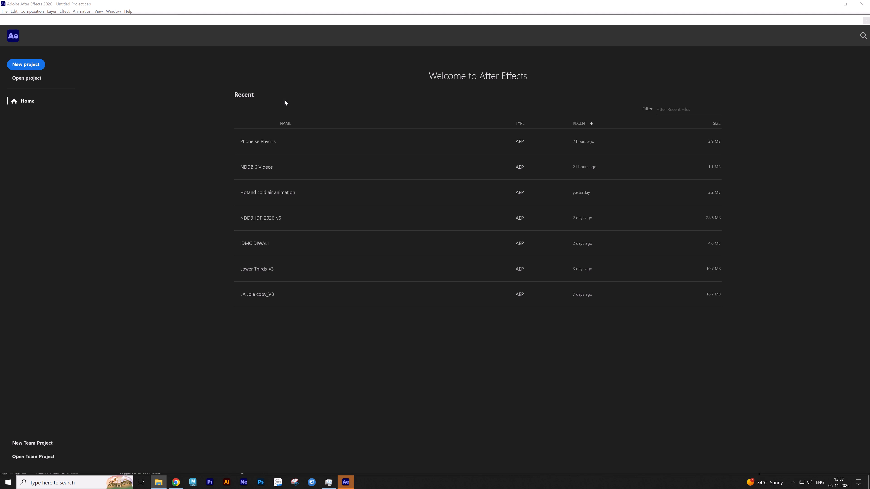
# In After Effects, open the Phone Se Physics_Map Animation project from Phone se Physics > 16 June 2026, accepting the version conversion.
pyautogui.click(39, 76)
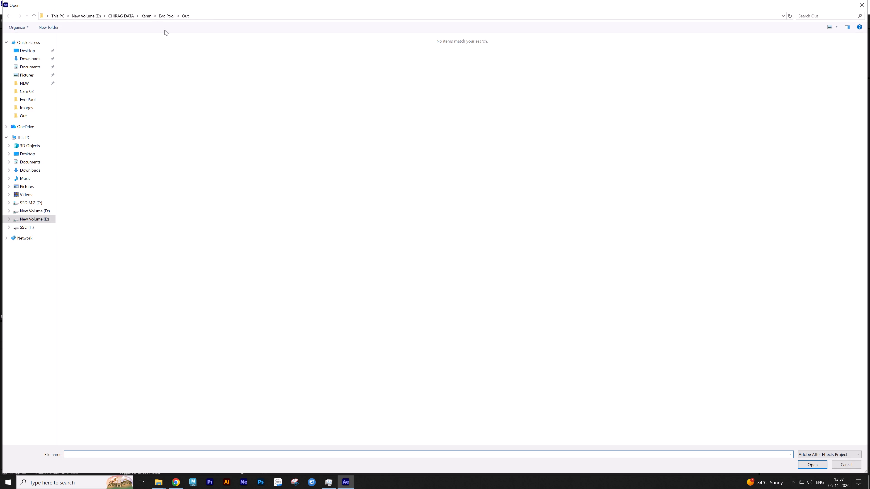
pyautogui.click(147, 17)
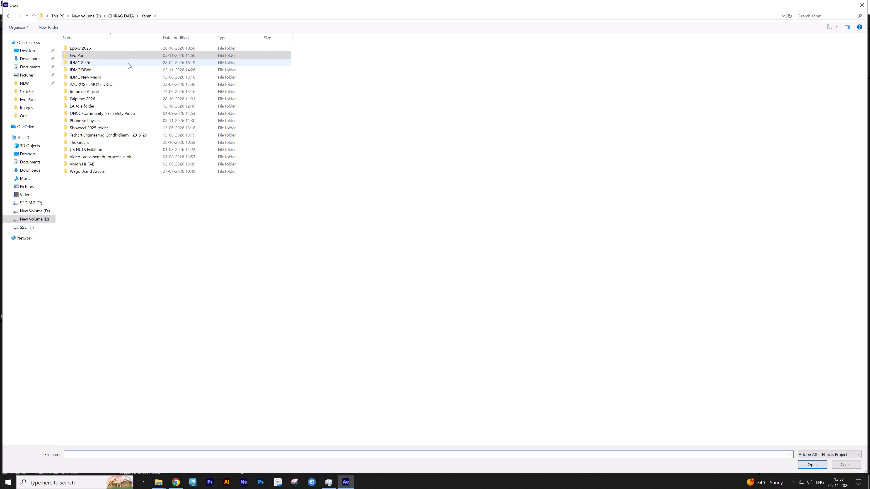
pyautogui.doubleClick(116, 122)
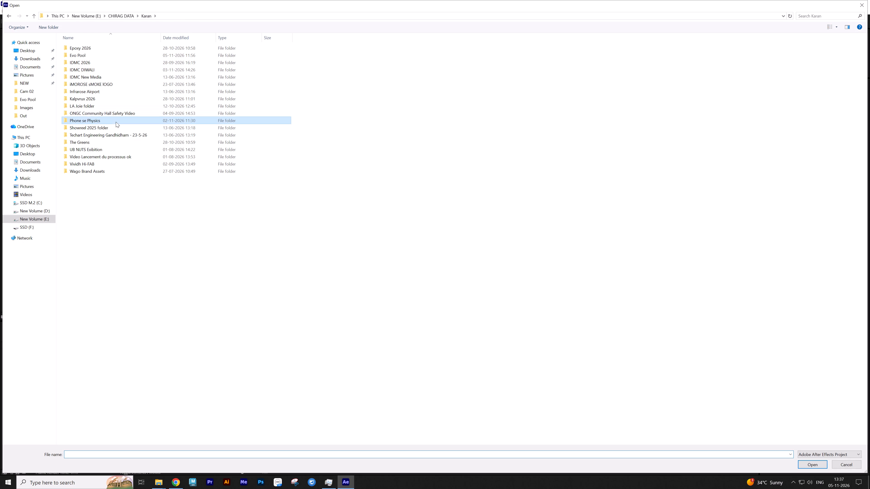
pyautogui.doubleClick(127, 50)
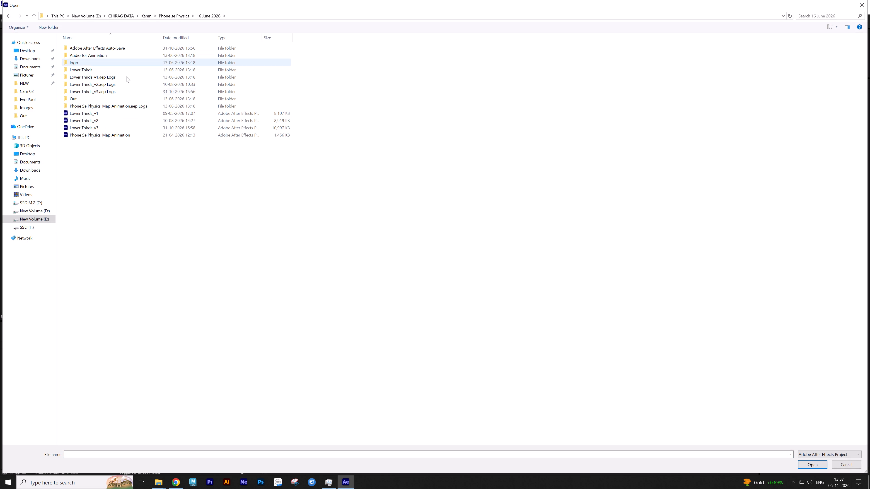
pyautogui.doubleClick(118, 137)
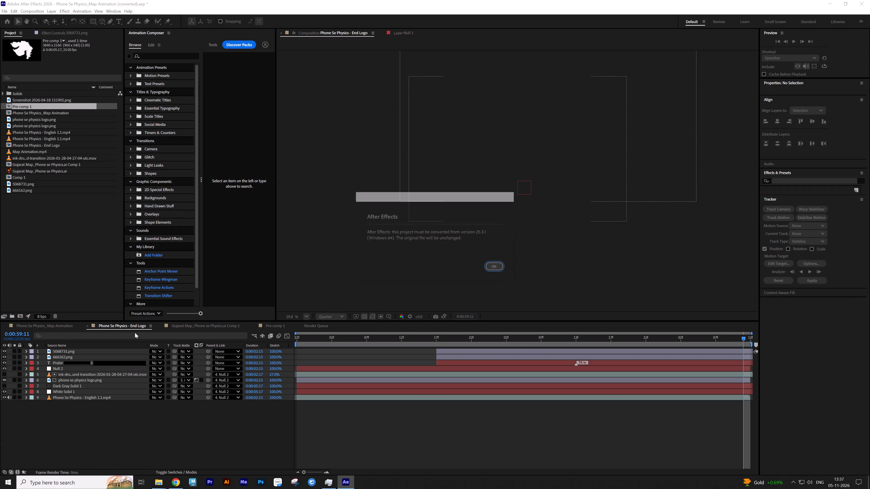
pyautogui.click(499, 271)
pyautogui.click(498, 269)
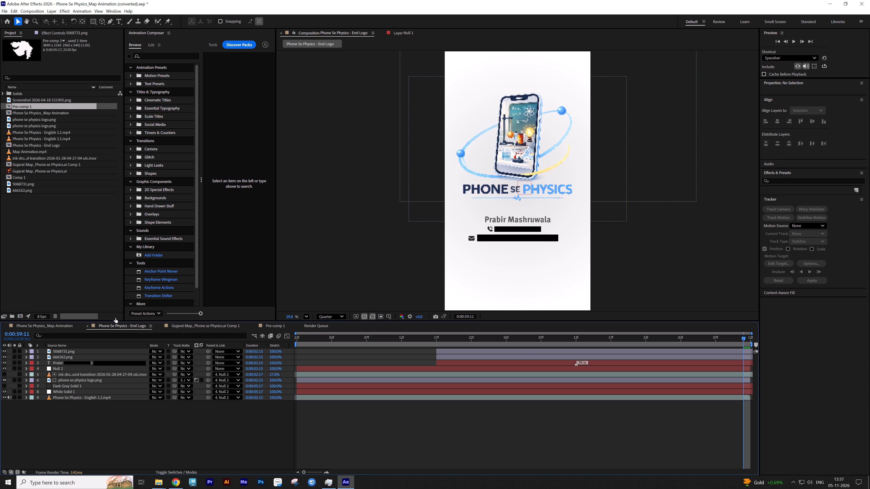
# Pre-compose the phone se physics logo.png layer in the Phone Se Physics - End Logo composition.
pyautogui.click(60, 324)
pyautogui.click(131, 327)
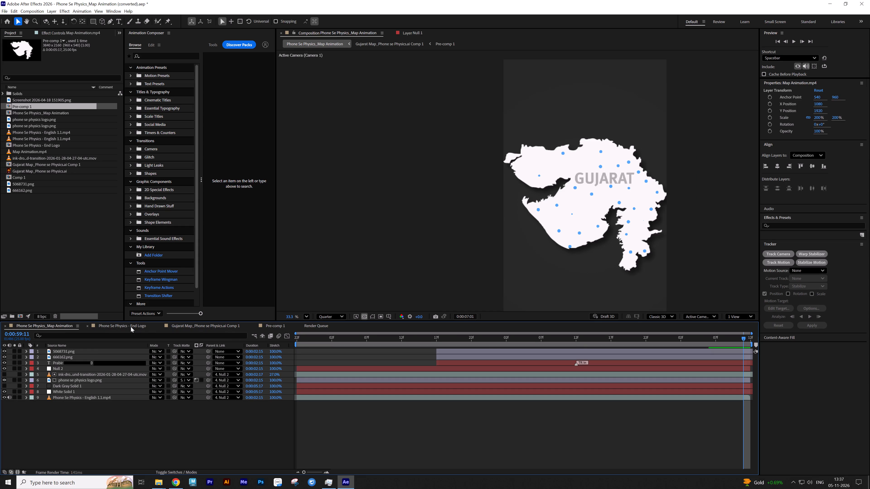
pyautogui.click(503, 113)
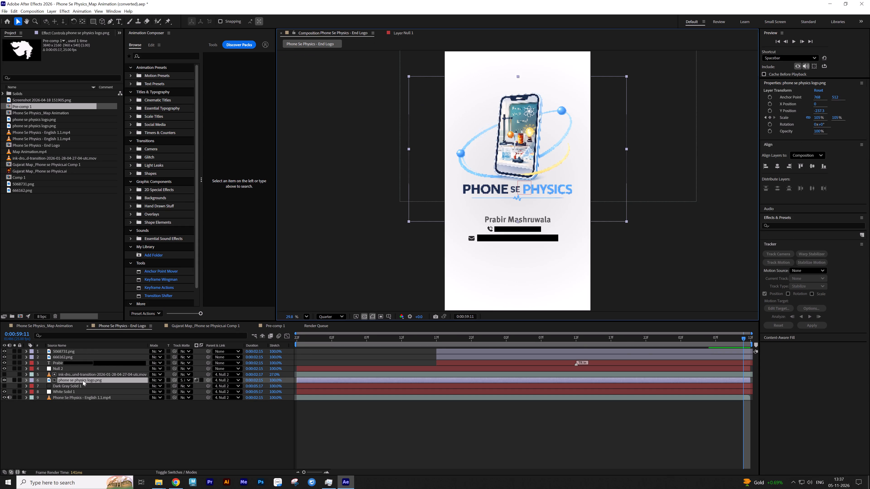
pyautogui.click(4, 379)
pyautogui.click(4, 379)
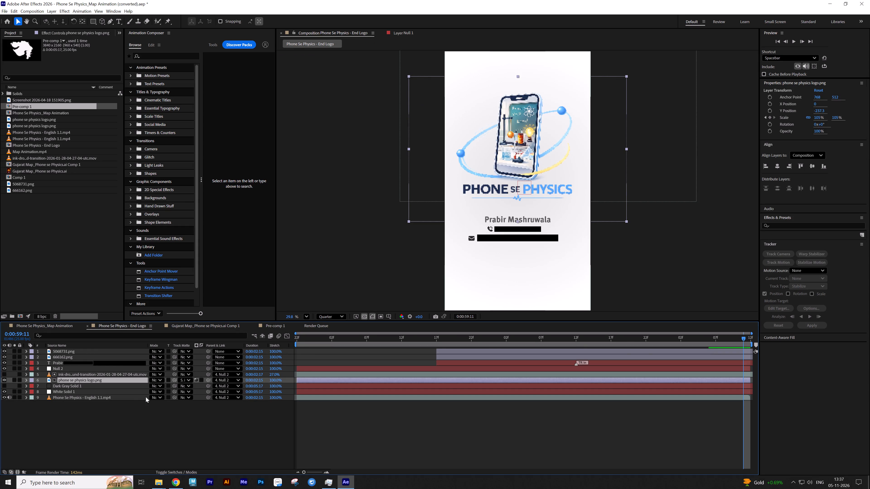
pyautogui.hotkey('ctrl', 'shift', 'c')
pyautogui.click(467, 290)
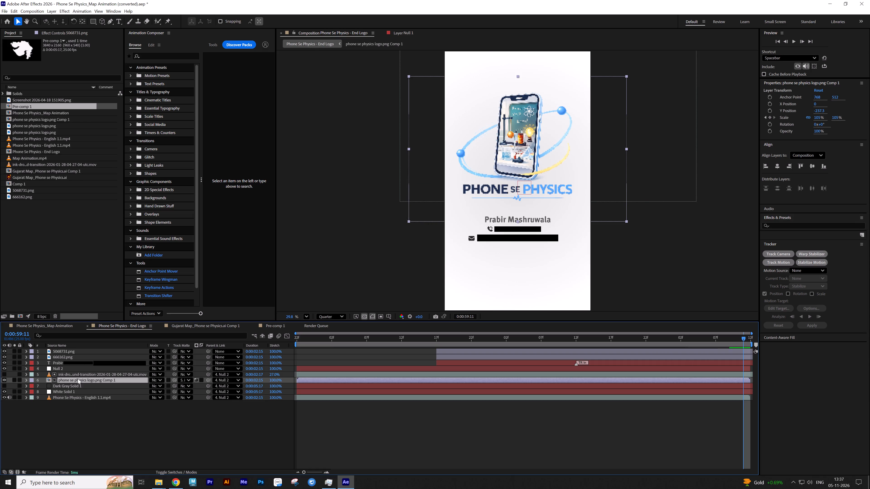
# Save the project as "Evo cool Logo" in the Evo Pool folder.
pyautogui.hotkey('ctrl', 'shift', 's')
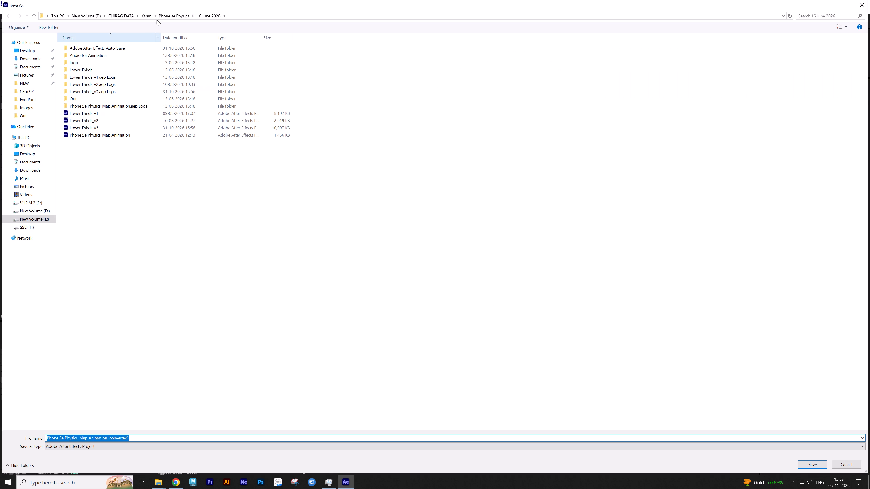
pyautogui.click(150, 17)
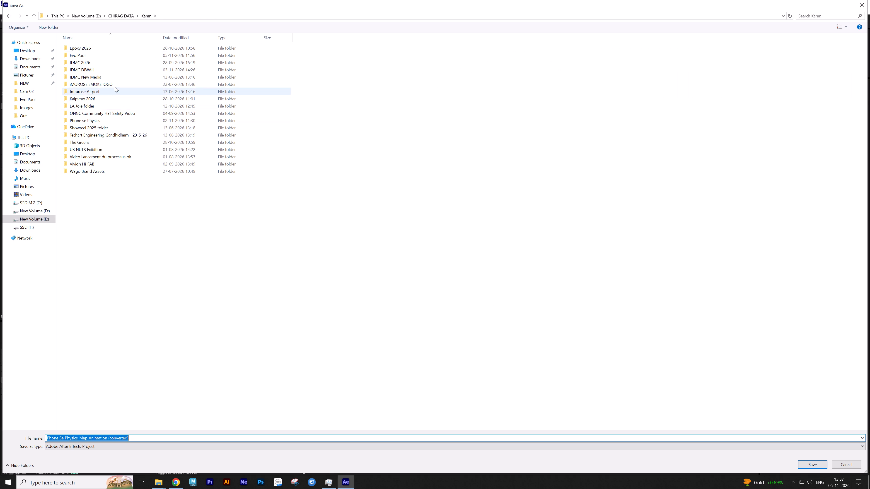
pyautogui.doubleClick(113, 58)
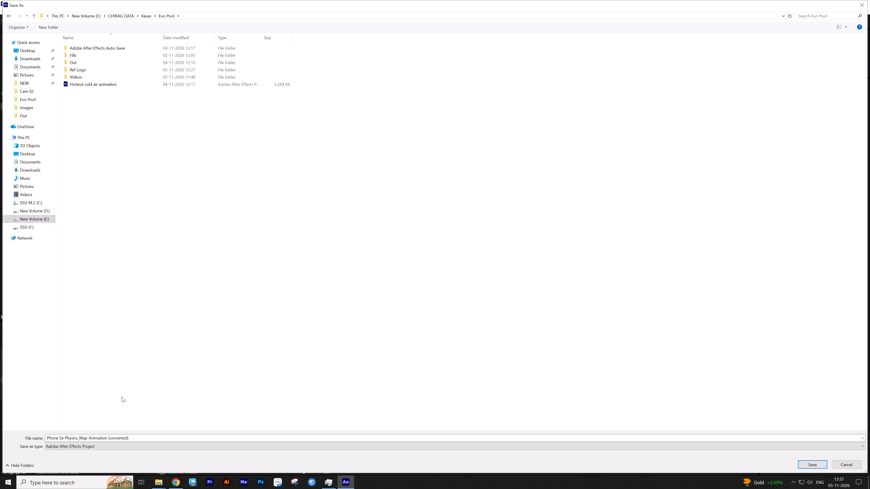
pyautogui.write('Ev')
pyautogui.press('Tab')
pyautogui.press('Tab')
pyautogui.write('Evo cool Logo')
pyautogui.press('Return')
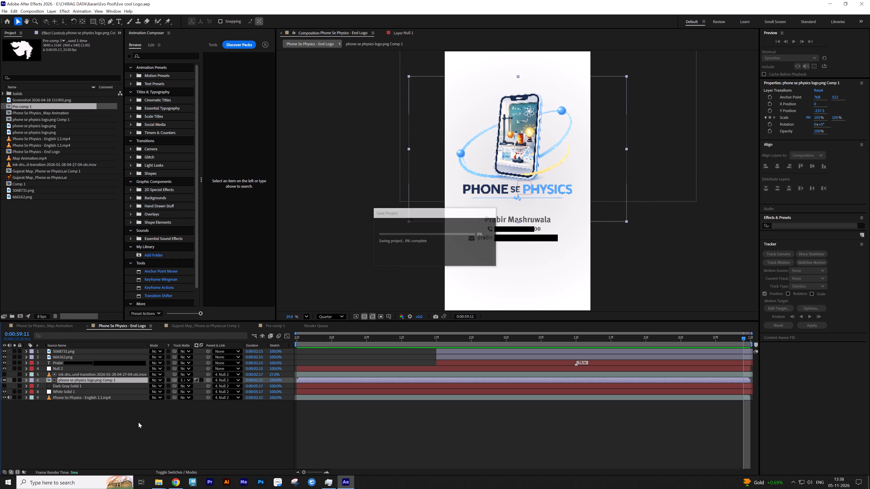
# Reduce the project to only the Phone Se Physics - End Logo composition and its footage, and save it.
pyautogui.rightClick(127, 329)
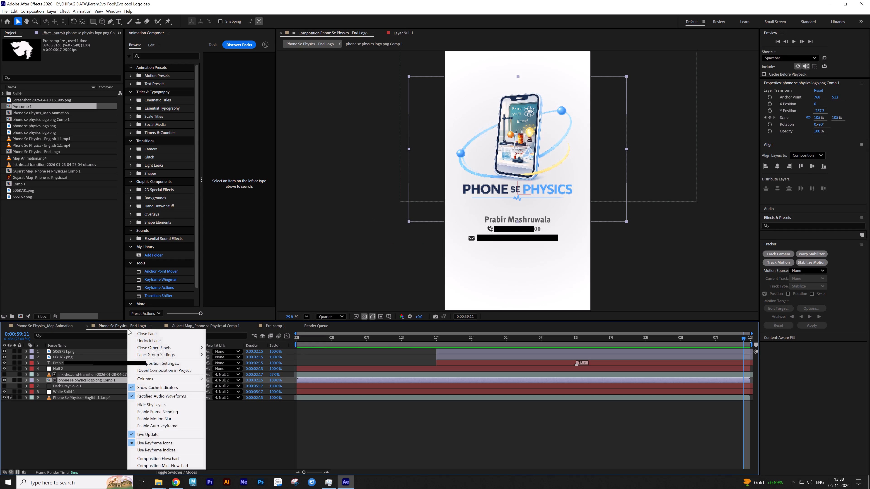
pyautogui.rightClick(126, 327)
pyautogui.click(176, 367)
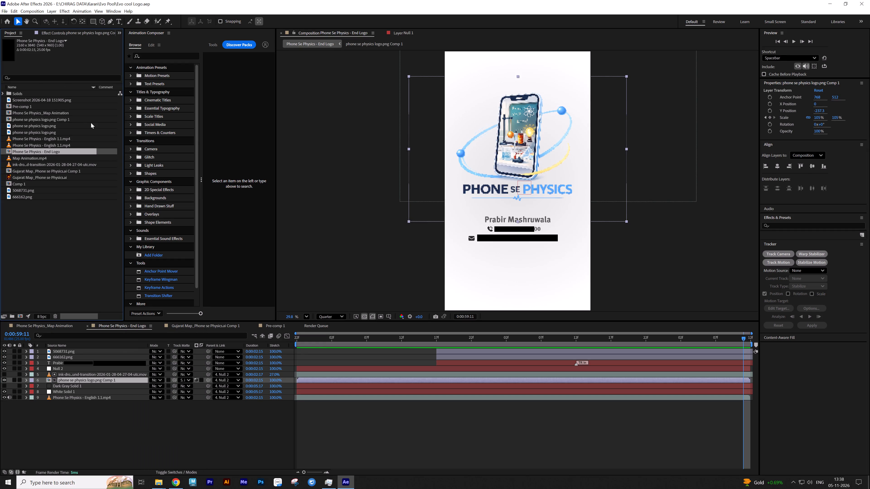
pyautogui.click(14, 12)
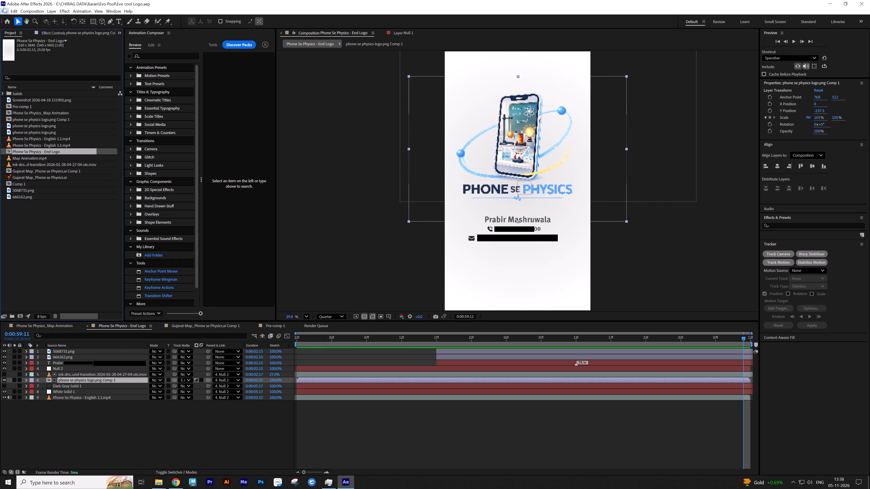
pyautogui.click(73, 164)
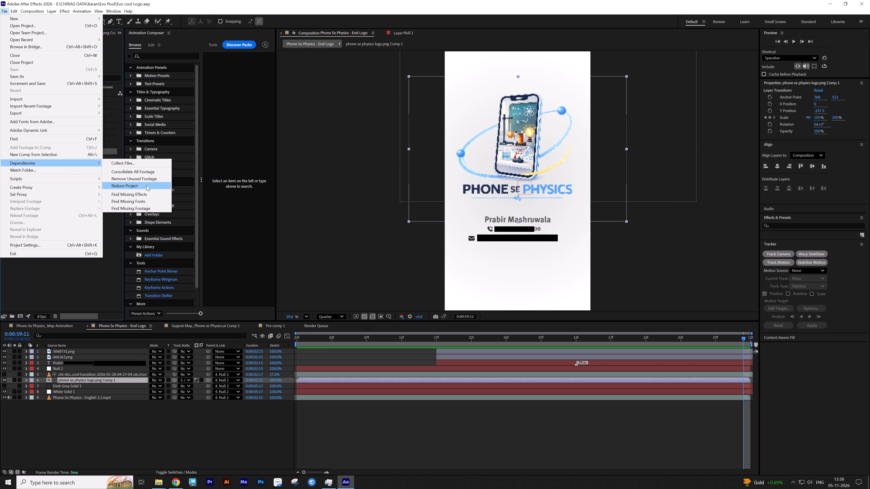
pyautogui.click(146, 185)
pyautogui.click(491, 267)
pyautogui.hotkey('ctrl', 's')
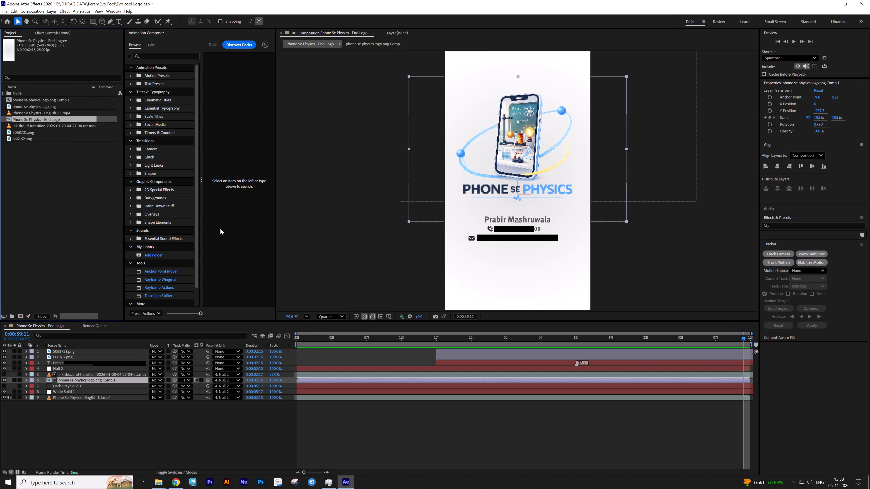
# Close the Render Queue and return to the Phone Se Physics - End Logo timeline.
pyautogui.click(79, 325)
pyautogui.click(39, 326)
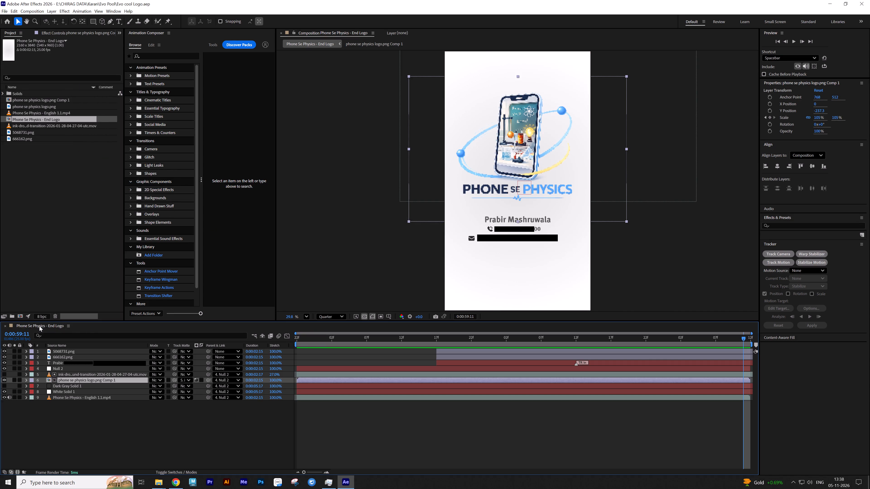
# Rename the Phone Se Physics - End Logo composition as "Evo Cool - End Logo".
pyautogui.hotkey('ctrl', 'k')
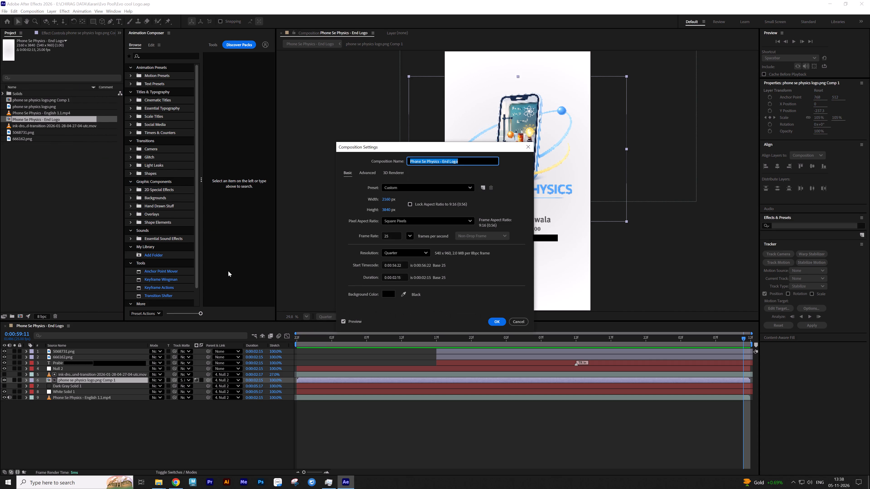
pyautogui.press('Left')
pyautogui.press('Left')
pyautogui.press('Left')
pyautogui.press('Left')
pyautogui.press('Left')
pyautogui.press('Left')
pyautogui.press('Left')
pyautogui.press('Left')
pyautogui.press('Left')
pyautogui.hotkey('shift', 'Right')
pyautogui.hotkey('shift', 'Right')
pyautogui.hotkey('shift', 'Right')
pyautogui.hotkey('shift', 'Right')
pyautogui.hotkey('shift', 'Right')
pyautogui.hotkey('shift', 'Right')
pyautogui.hotkey('shift', 'Right')
pyautogui.hotkey('shift', 'Right')
pyautogui.hotkey('shift', 'Right')
pyautogui.hotkey('shift', 'Right')
pyautogui.hotkey('shift', 'Right')
pyautogui.hotkey('shift', 'Right')
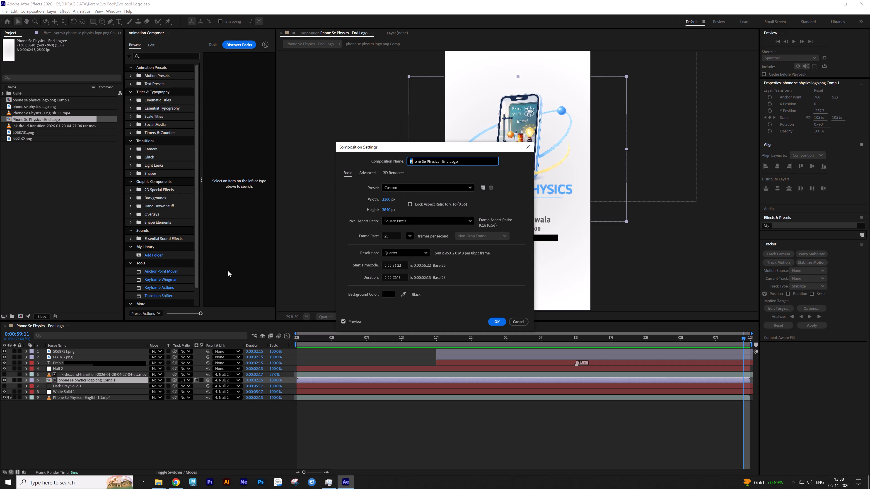
pyautogui.hotkey('shift', 'Right')
pyautogui.hotkey('shift', 'Right')
pyautogui.hotkey('shift', 'Right')
pyautogui.hotkey('shift', 'Right')
pyautogui.write('Evo Cool')
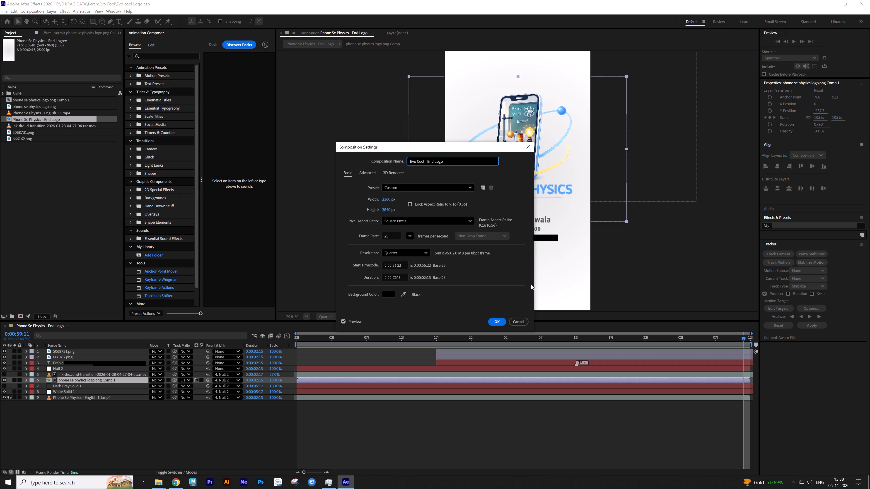
pyautogui.click(501, 318)
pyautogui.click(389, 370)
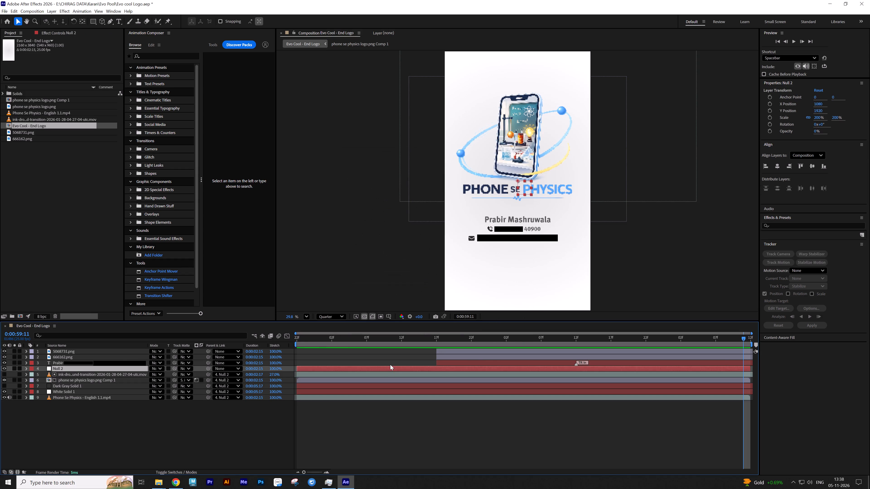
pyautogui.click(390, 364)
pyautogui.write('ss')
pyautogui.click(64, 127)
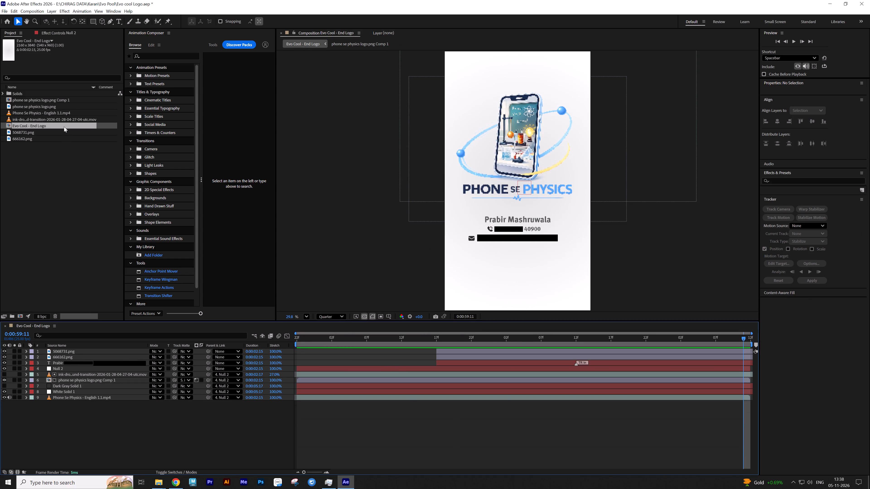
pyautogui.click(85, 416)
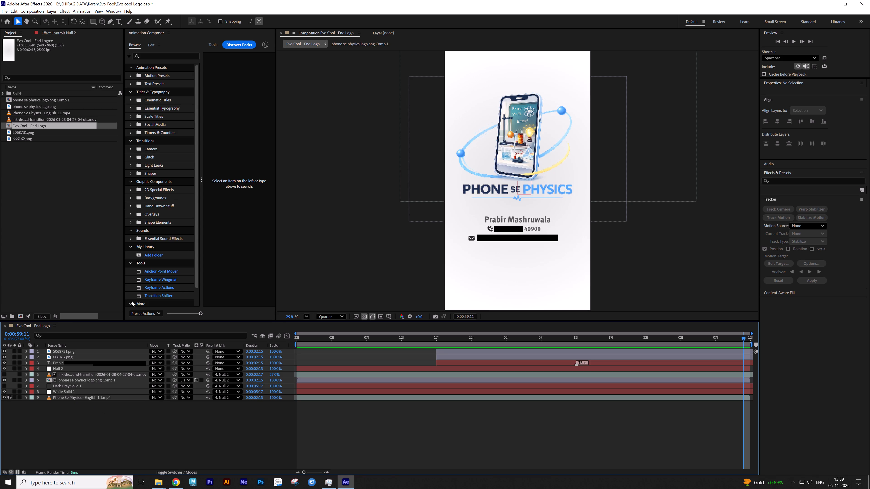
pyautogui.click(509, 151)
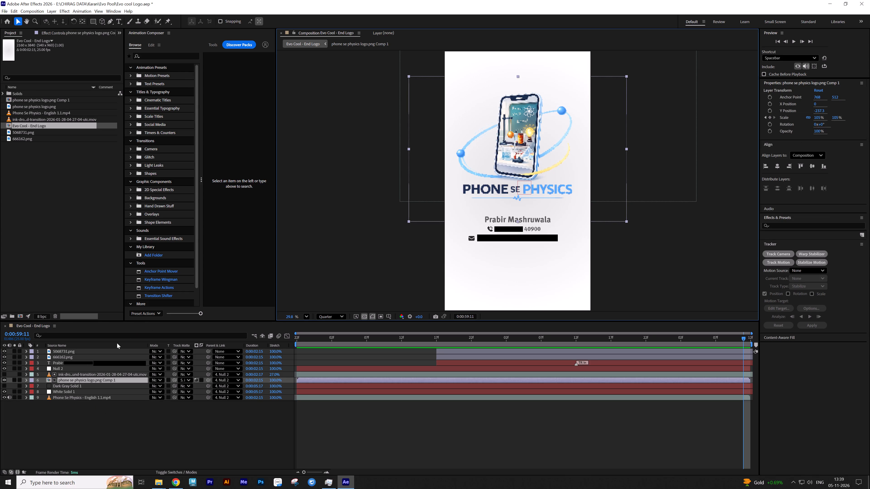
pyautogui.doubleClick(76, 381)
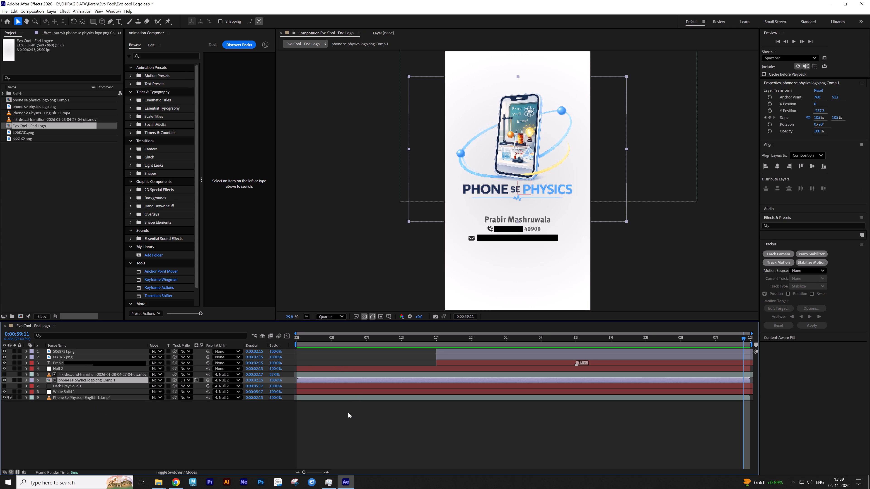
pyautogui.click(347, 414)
# Delete the ink-drop transition layer above the logo pre-comp in the Evo Cool - End Logo composition.
pyautogui.moveTo(316, 340); pyautogui.dragTo(342, 340)
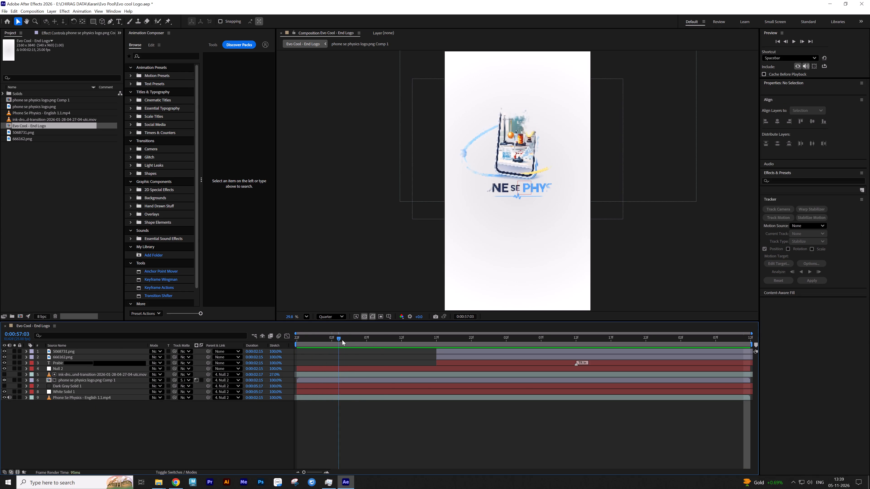
pyautogui.moveTo(342, 340); pyautogui.dragTo(265, 345)
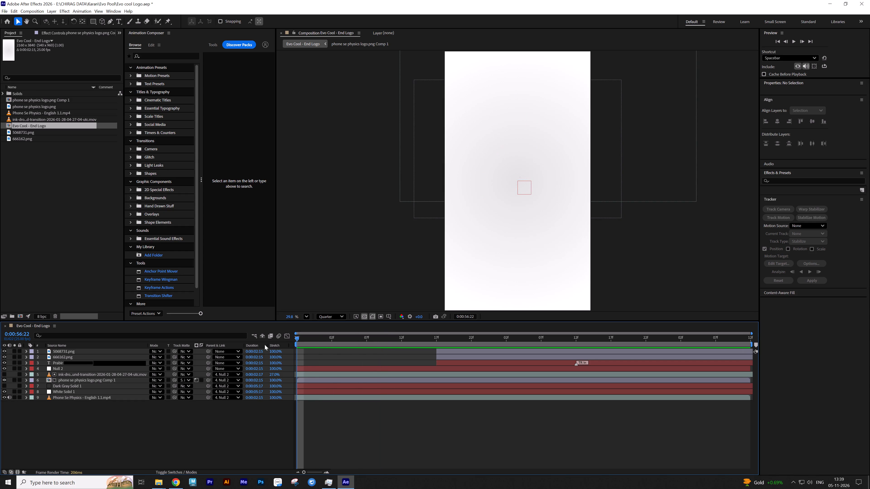
pyautogui.click(312, 372)
pyautogui.press('Delete')
# Open the phone se physics logo.png Comp 1 pre-comp and add the Evo Cool logo PNG from the Ref Logo folder.
pyautogui.doubleClick(311, 374)
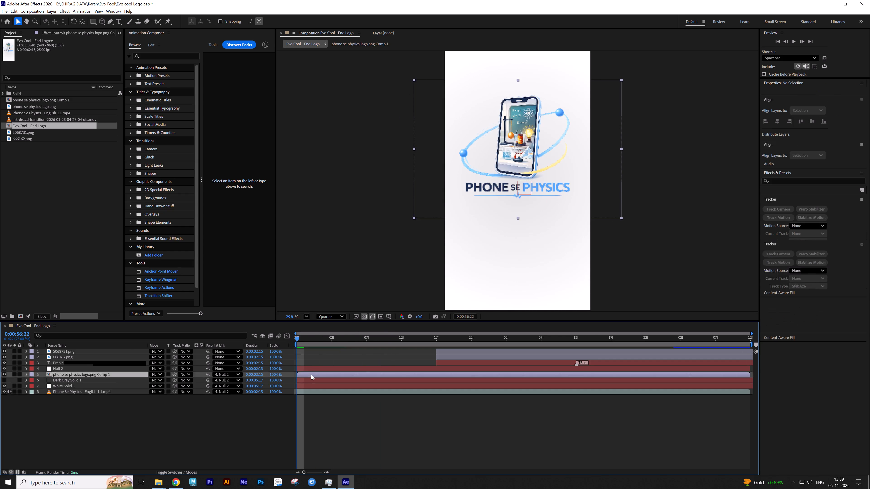
pyautogui.click(275, 352)
pyautogui.hotkey('alt', 'Tab')
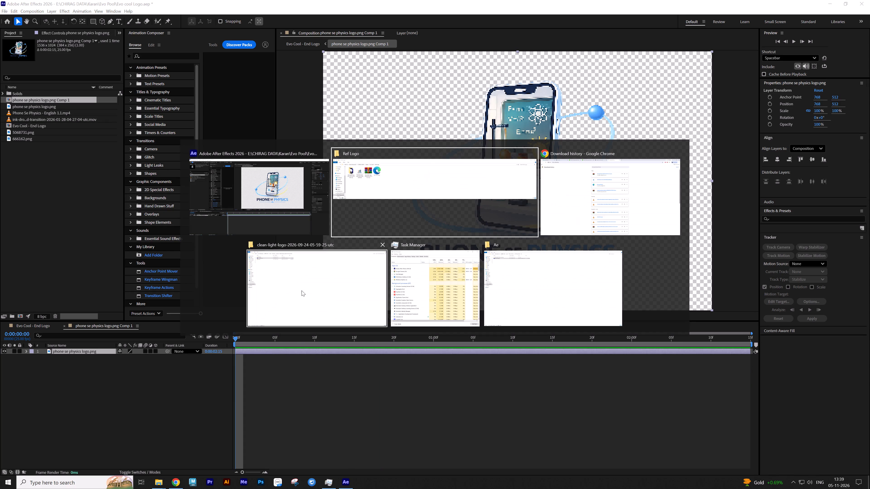
pyautogui.moveTo(110, 54); pyautogui.dragTo(111, 384)
pyautogui.hotkey('alt', 'Tab')
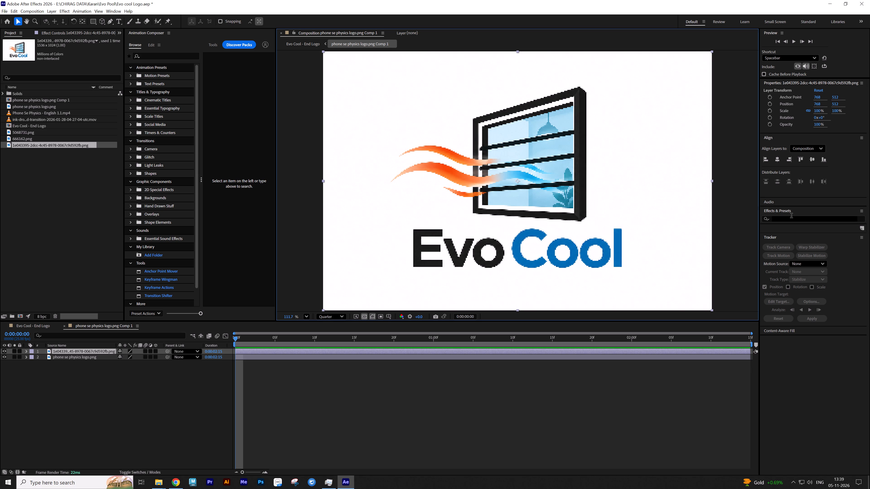
pyautogui.click(791, 216)
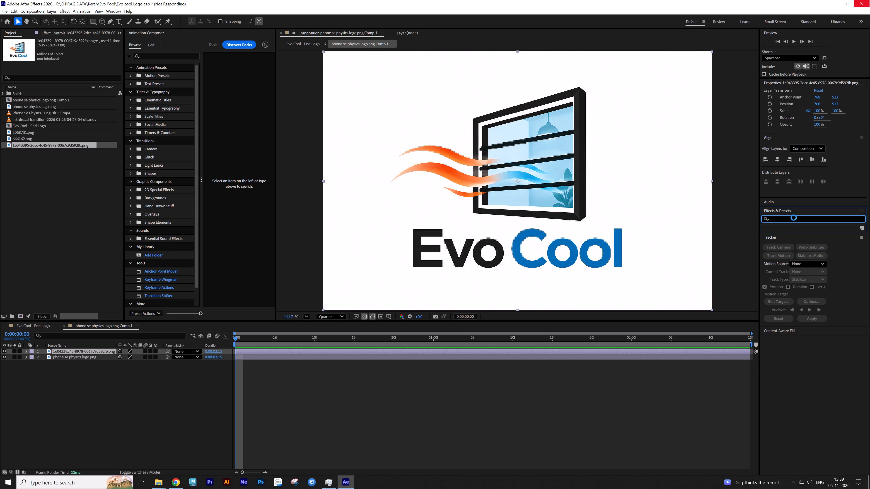
pyautogui.click(794, 218)
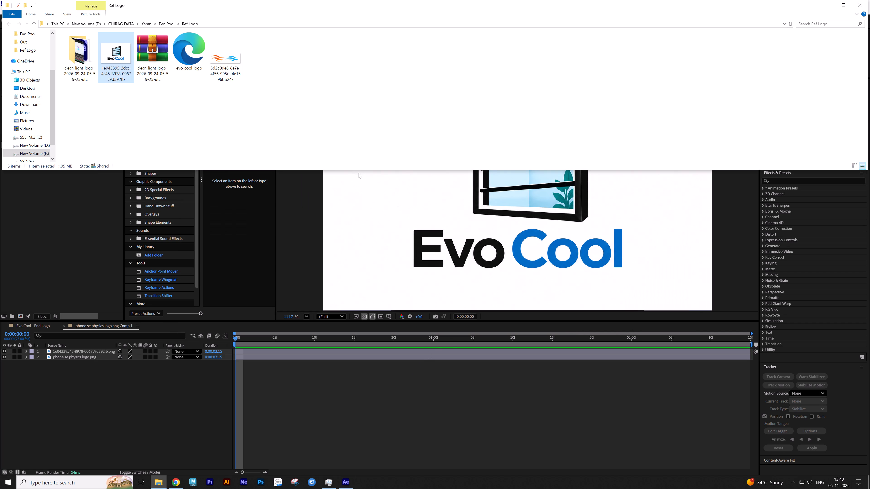
pyautogui.moveTo(227, 62); pyautogui.dragTo(287, 385)
pyautogui.hotkey('alt', 'Tab')
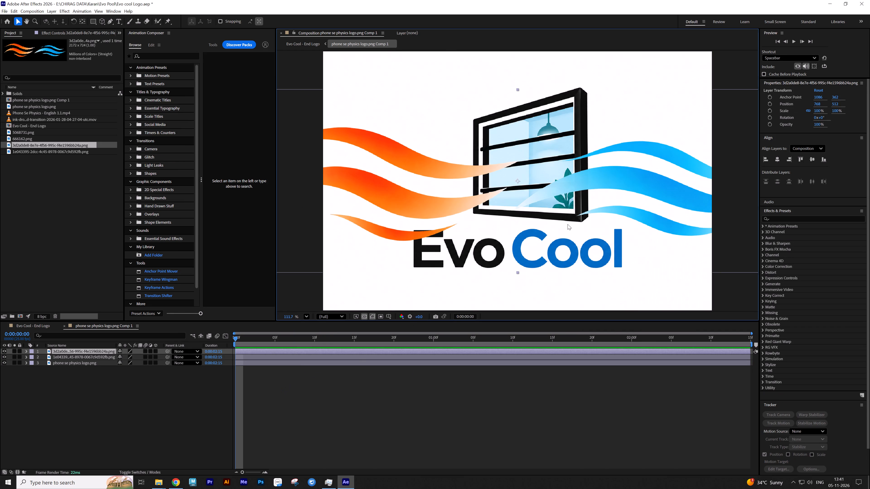
# Scale the waves layer down proportionally to about 39% over the Evo Cool window.
pyautogui.press('s')
pyautogui.moveTo(519, 91); pyautogui.dragTo(513, 116)
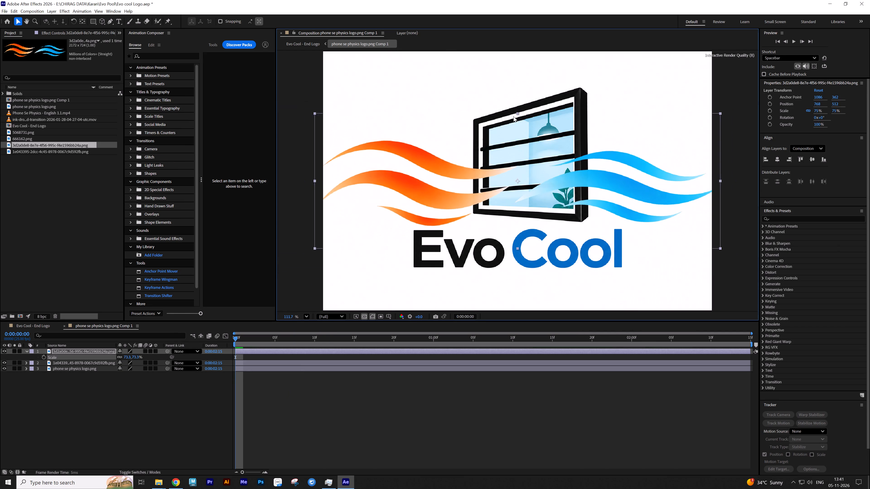
pyautogui.moveTo(513, 116); pyautogui.dragTo(511, 146)
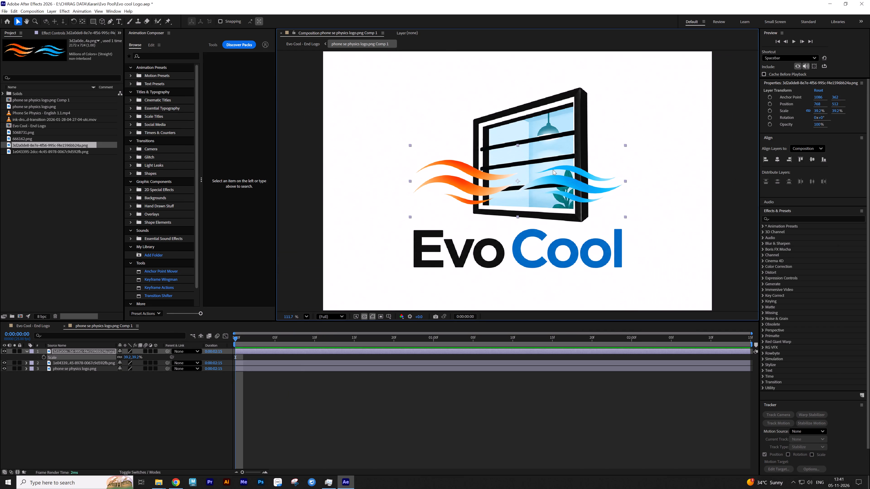
# Move the waves layer up and slightly right over the window, to about position 807, 443.
pyautogui.moveTo(553, 167); pyautogui.dragTo(563, 149)
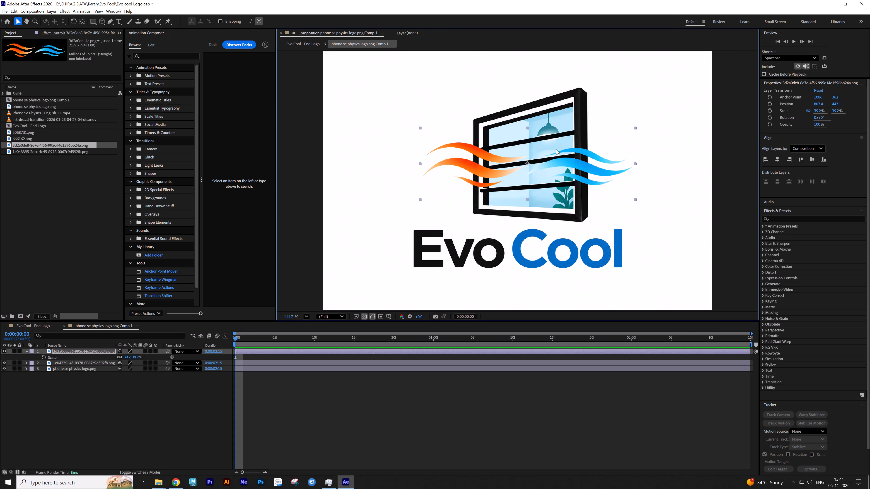
# Duplicate the waves layer and draw a closed Pen tool mask around the blue waves on the top copy.
pyautogui.press('m')
pyautogui.hotkey('ctrl', 'd')
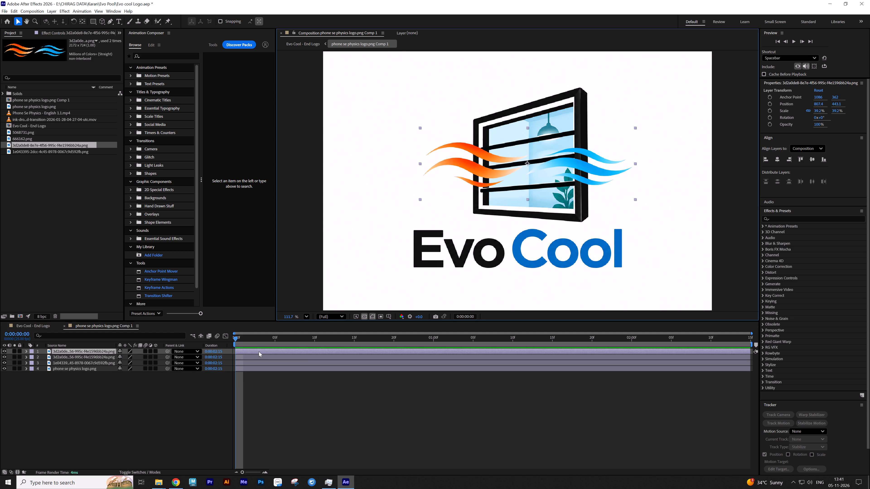
pyautogui.click(109, 21)
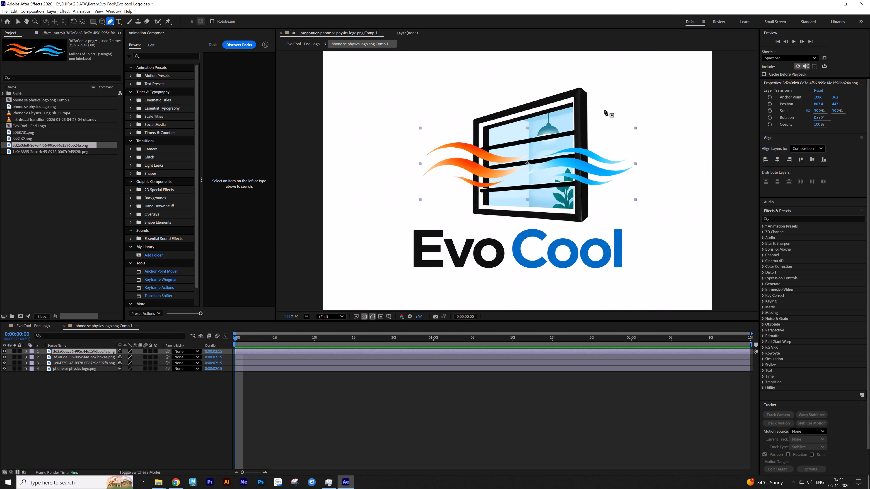
pyautogui.click(630, 100)
pyautogui.click(560, 135)
pyautogui.moveTo(540, 157); pyautogui.dragTo(536, 161)
pyautogui.moveTo(525, 170); pyautogui.dragTo(523, 173)
pyautogui.moveTo(518, 179); pyautogui.dragTo(520, 182)
pyautogui.moveTo(535, 187); pyautogui.dragTo(552, 191)
pyautogui.moveTo(572, 194); pyautogui.dragTo(597, 196)
pyautogui.moveTo(616, 199); pyautogui.dragTo(627, 197)
pyautogui.moveTo(640, 178); pyautogui.dragTo(648, 165)
pyautogui.moveTo(656, 148); pyautogui.dragTo(657, 137)
pyautogui.click(632, 102)
pyautogui.moveTo(312, 434); pyautogui.dragTo(312, 434)
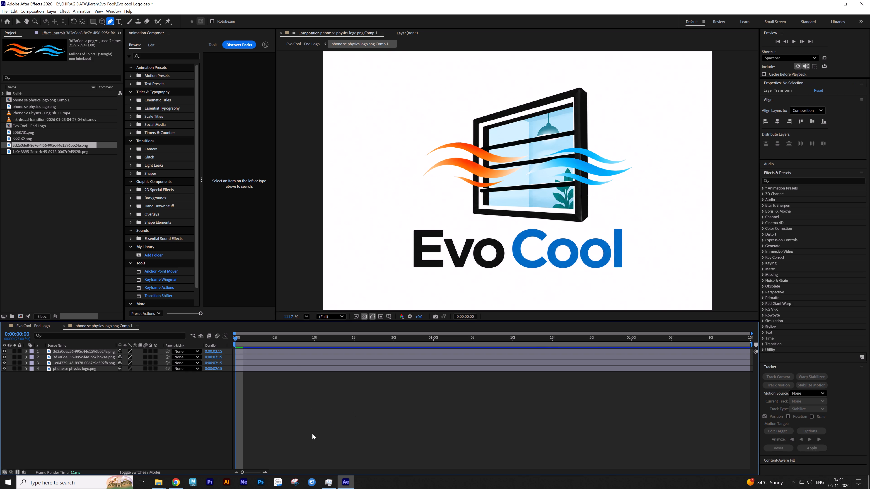
pyautogui.moveTo(312, 434); pyautogui.dragTo(312, 427)
# Draw a closed Pen tool mask around the orange waves on the lower copy of the waves layer.
pyautogui.click(281, 352)
pyautogui.click(282, 358)
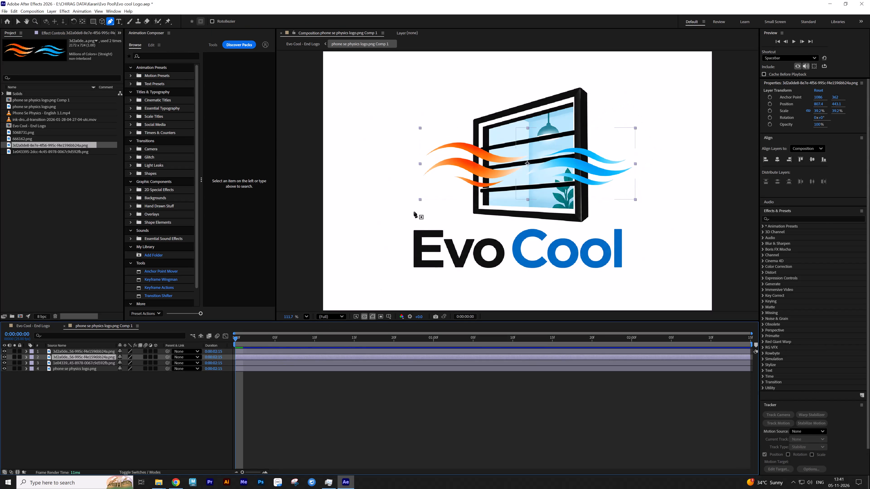
pyautogui.click(372, 98)
pyautogui.moveTo(382, 154); pyautogui.dragTo(384, 169)
pyautogui.moveTo(394, 199); pyautogui.dragTo(408, 206)
pyautogui.moveTo(446, 210); pyautogui.dragTo(468, 210)
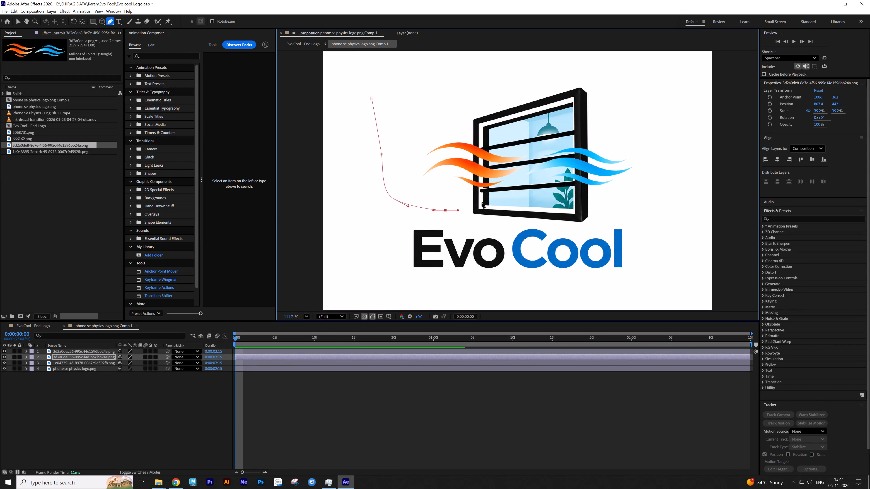
pyautogui.moveTo(486, 200); pyautogui.dragTo(500, 197)
pyautogui.moveTo(510, 186); pyautogui.dragTo(519, 175)
pyautogui.moveTo(531, 164); pyautogui.dragTo(537, 155)
pyautogui.moveTo(541, 141); pyautogui.dragTo(536, 134)
pyautogui.moveTo(529, 129); pyautogui.dragTo(517, 128)
pyautogui.moveTo(455, 122); pyautogui.dragTo(453, 122)
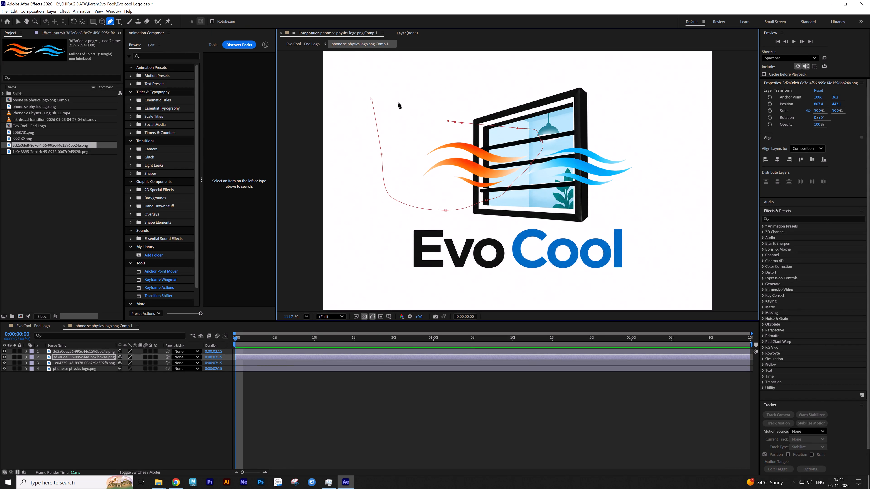
pyautogui.click(373, 98)
pyautogui.click(240, 378)
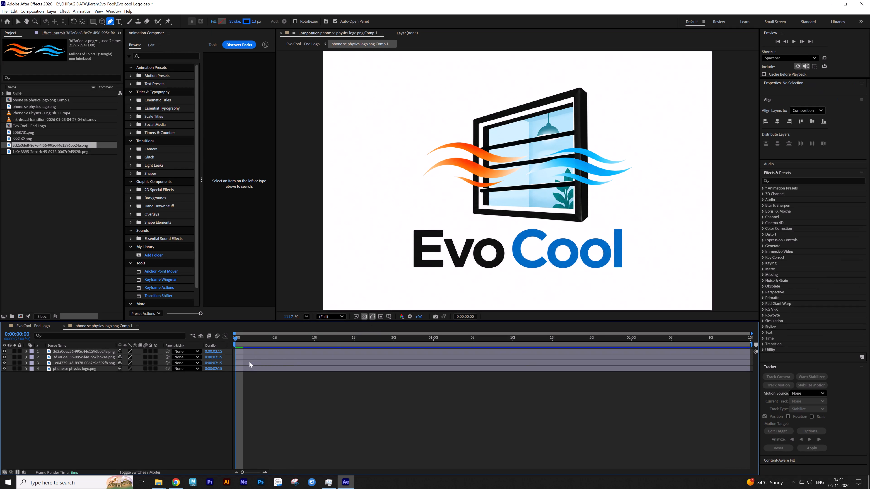
# Move the masked blue waves layer left so its waves overlap the tips of the orange waves inside the window.
pyautogui.click(251, 359)
pyautogui.click(254, 352)
pyautogui.press('v')
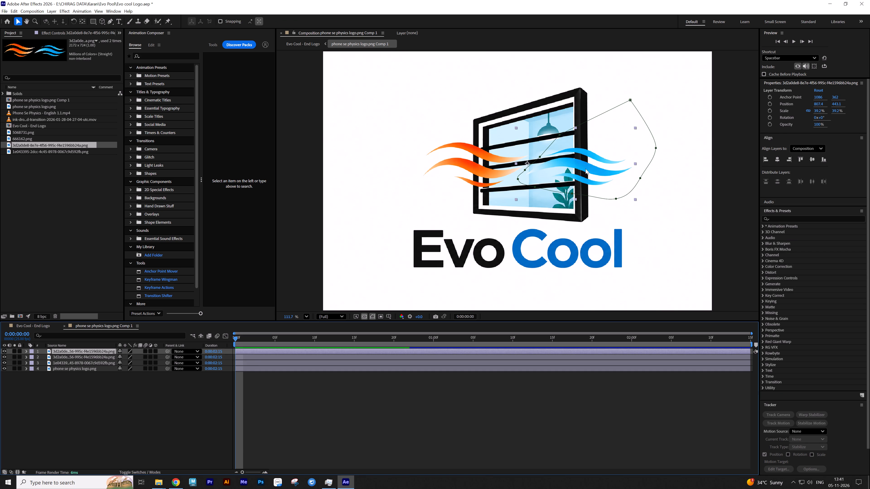
pyautogui.moveTo(585, 168); pyautogui.dragTo(540, 174)
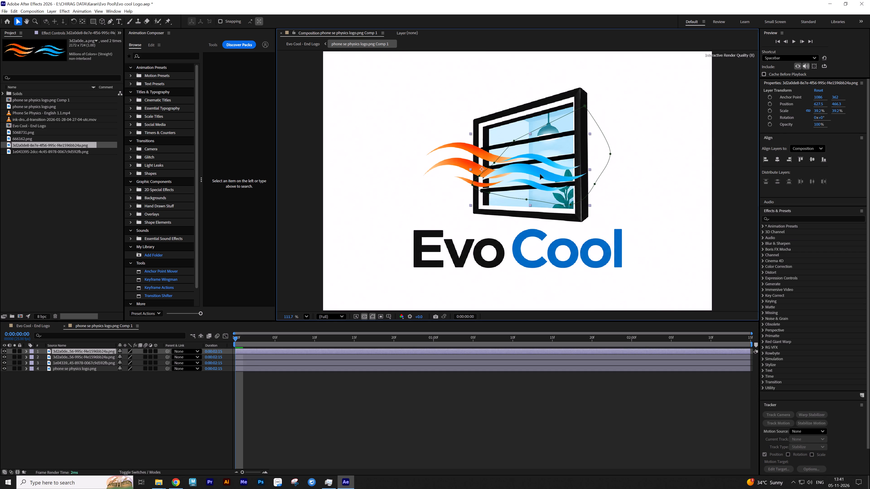
pyautogui.moveTo(540, 174); pyautogui.dragTo(551, 172)
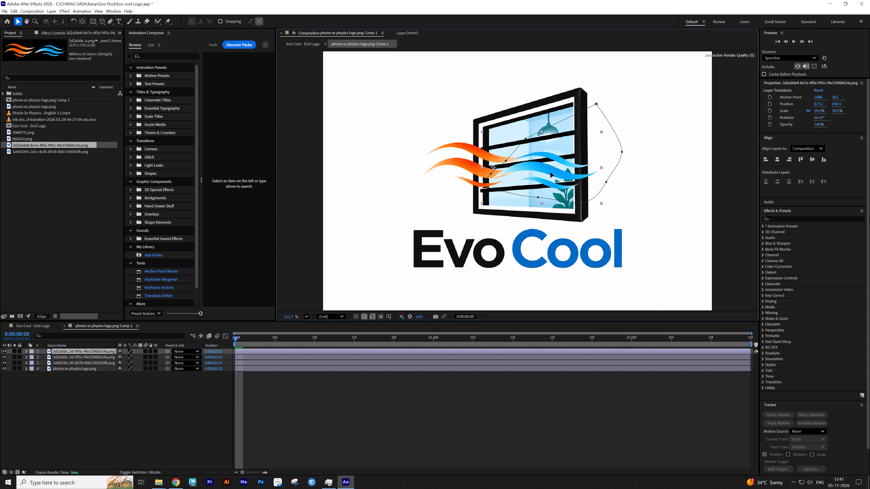
pyautogui.moveTo(551, 172); pyautogui.dragTo(545, 170)
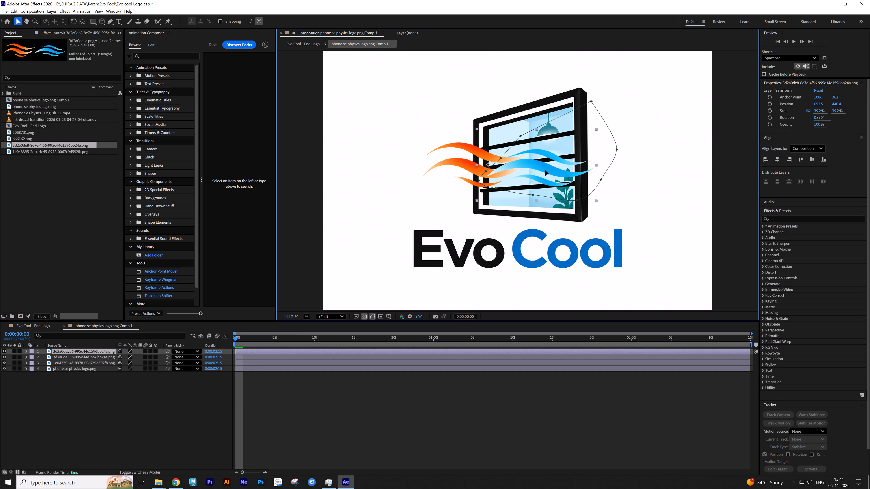
pyautogui.moveTo(545, 170); pyautogui.dragTo(545, 172)
# Shift the orange and blue waves layers together left and slightly up across the window's left frame.
pyautogui.keyDown('shift'); pyautogui.click(456, 165); pyautogui.keyUp('shift')
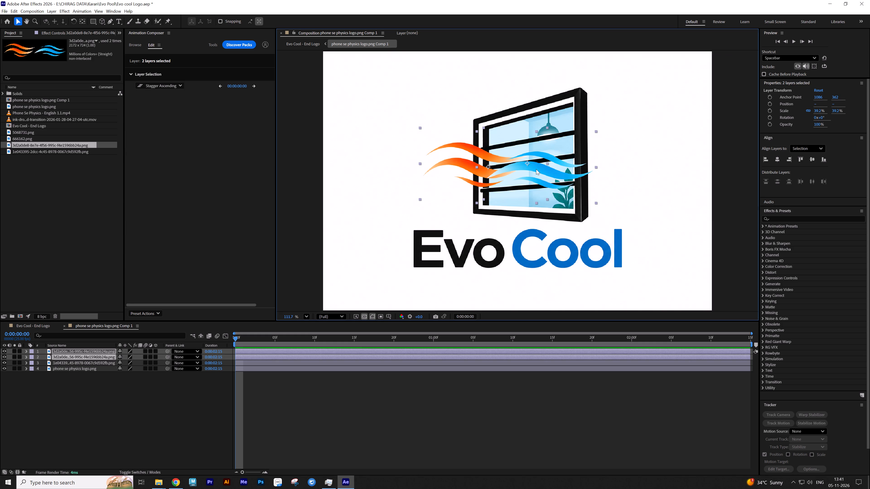
pyautogui.moveTo(536, 169); pyautogui.dragTo(520, 169)
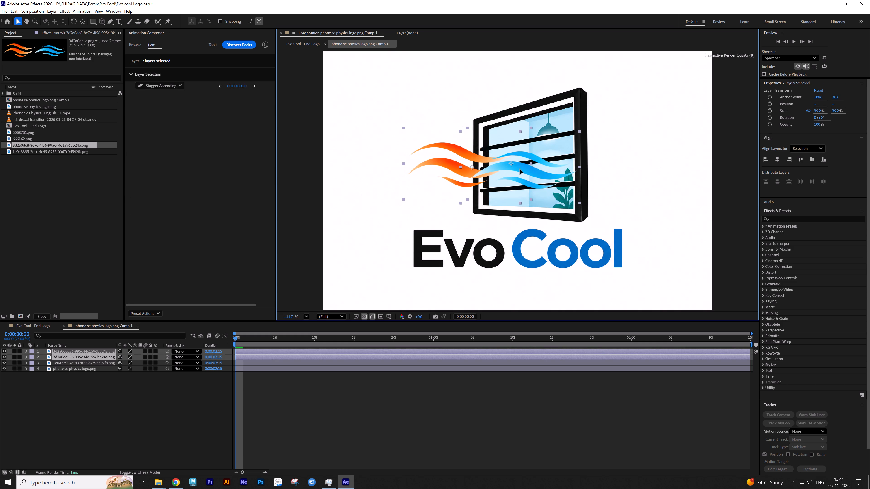
pyautogui.moveTo(520, 169); pyautogui.dragTo(518, 165)
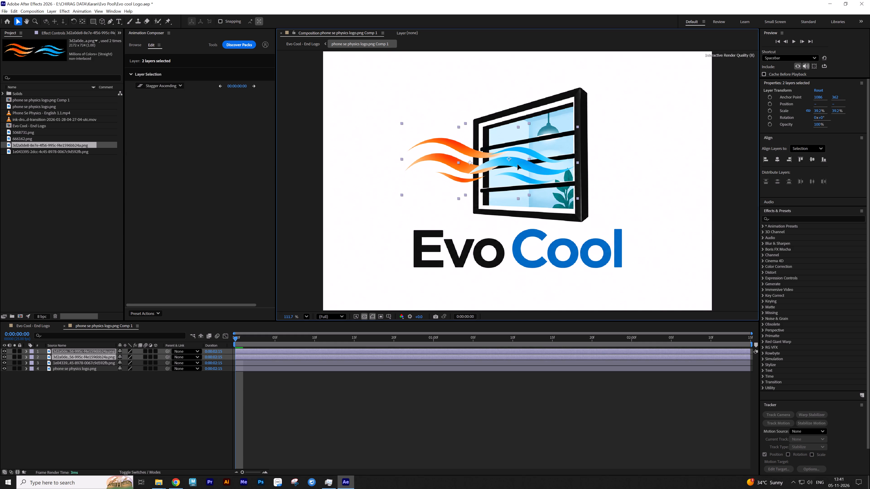
pyautogui.moveTo(518, 165); pyautogui.dragTo(533, 165)
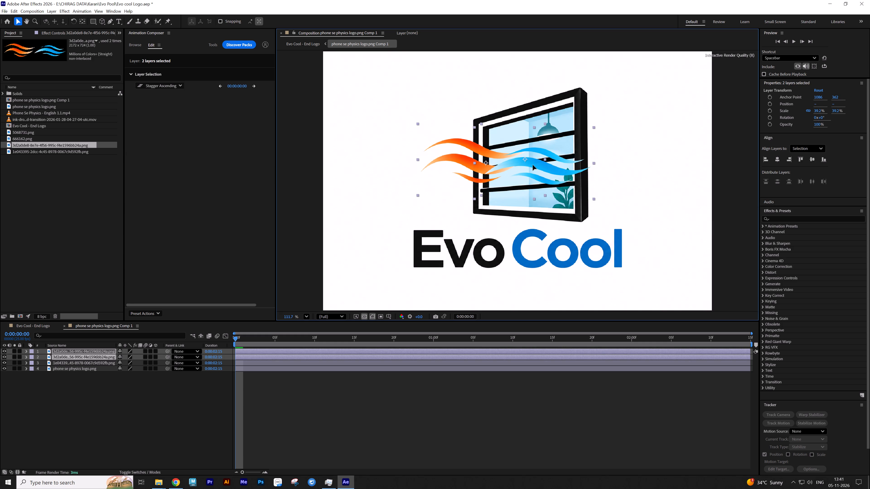
pyautogui.moveTo(533, 165); pyautogui.dragTo(524, 166)
pyautogui.click(188, 385)
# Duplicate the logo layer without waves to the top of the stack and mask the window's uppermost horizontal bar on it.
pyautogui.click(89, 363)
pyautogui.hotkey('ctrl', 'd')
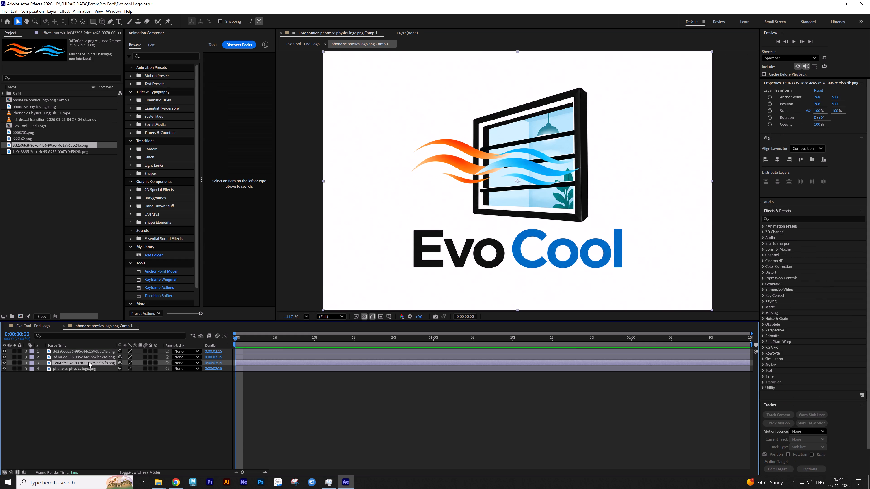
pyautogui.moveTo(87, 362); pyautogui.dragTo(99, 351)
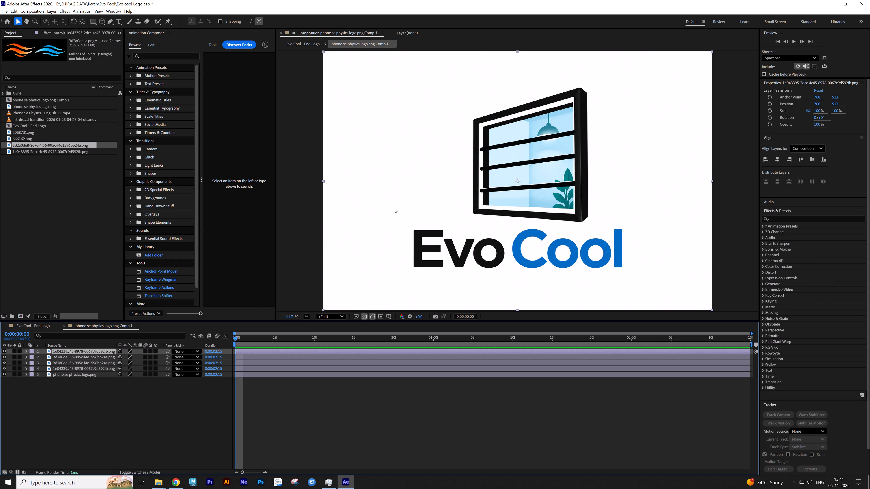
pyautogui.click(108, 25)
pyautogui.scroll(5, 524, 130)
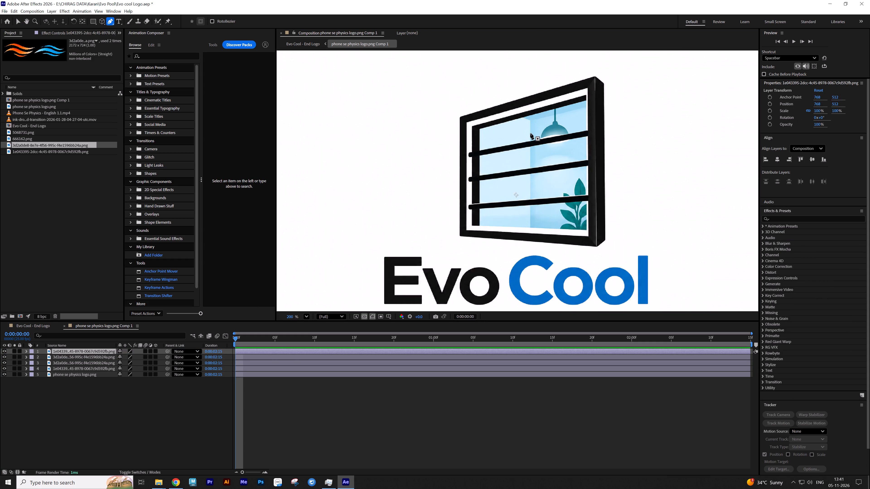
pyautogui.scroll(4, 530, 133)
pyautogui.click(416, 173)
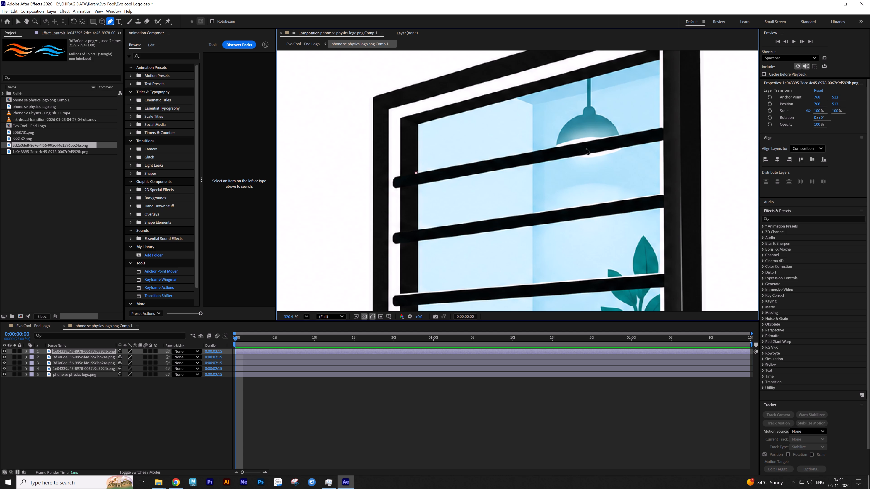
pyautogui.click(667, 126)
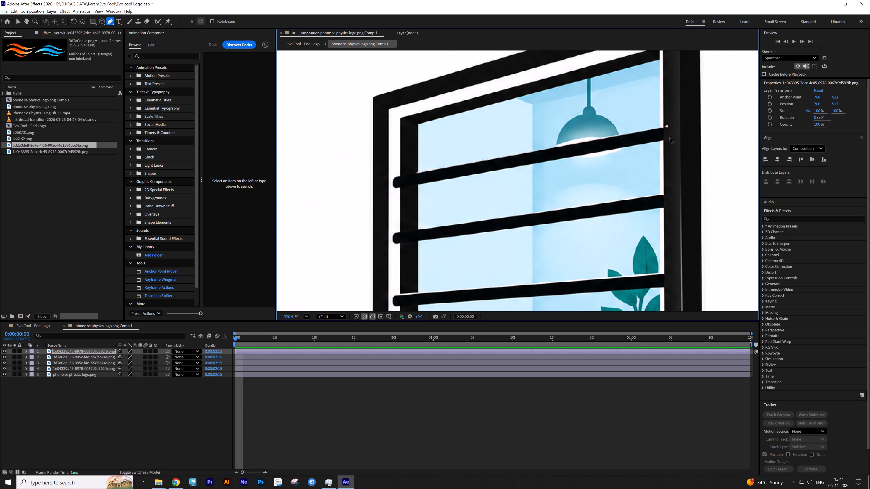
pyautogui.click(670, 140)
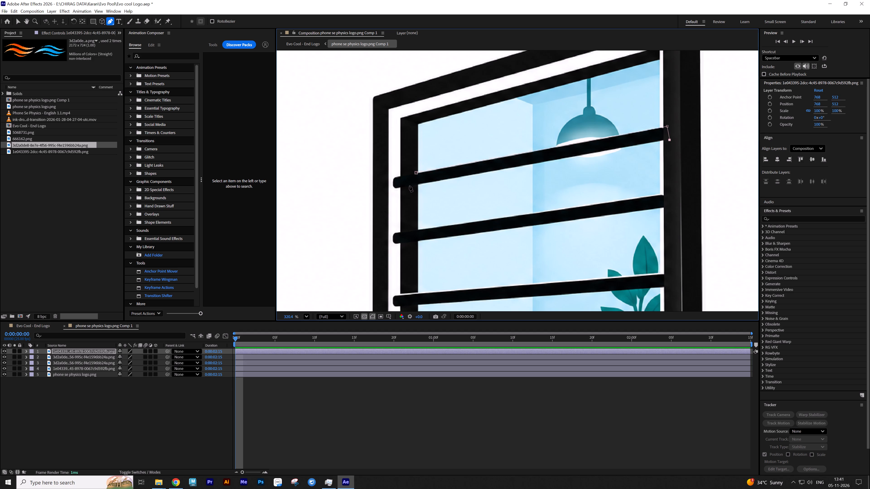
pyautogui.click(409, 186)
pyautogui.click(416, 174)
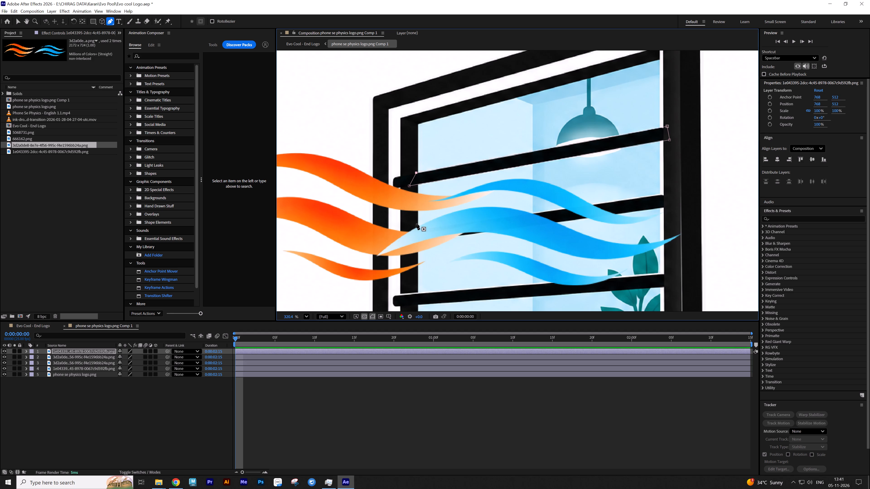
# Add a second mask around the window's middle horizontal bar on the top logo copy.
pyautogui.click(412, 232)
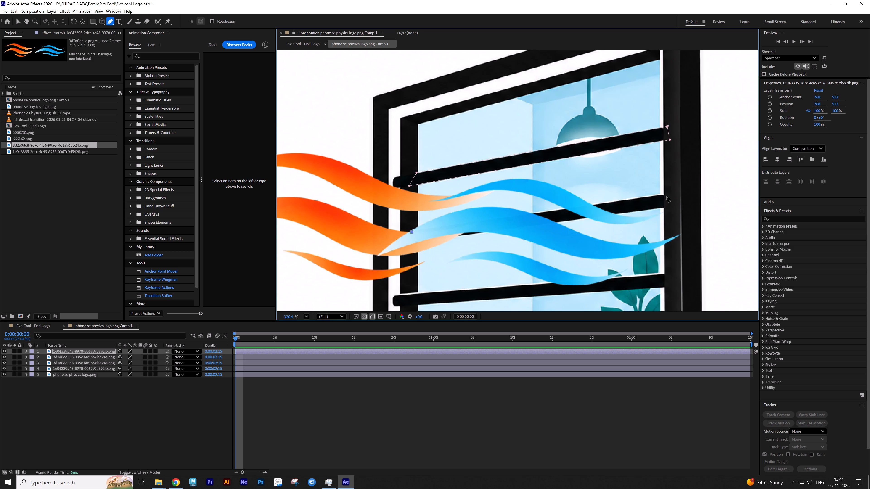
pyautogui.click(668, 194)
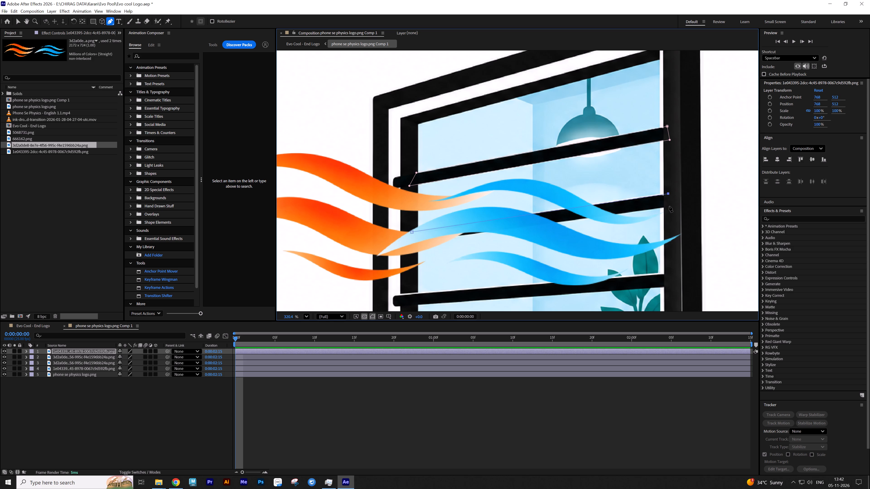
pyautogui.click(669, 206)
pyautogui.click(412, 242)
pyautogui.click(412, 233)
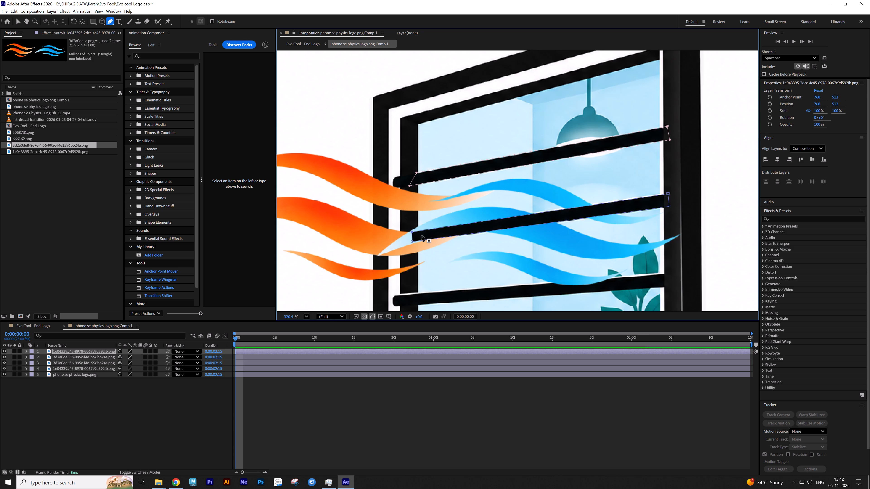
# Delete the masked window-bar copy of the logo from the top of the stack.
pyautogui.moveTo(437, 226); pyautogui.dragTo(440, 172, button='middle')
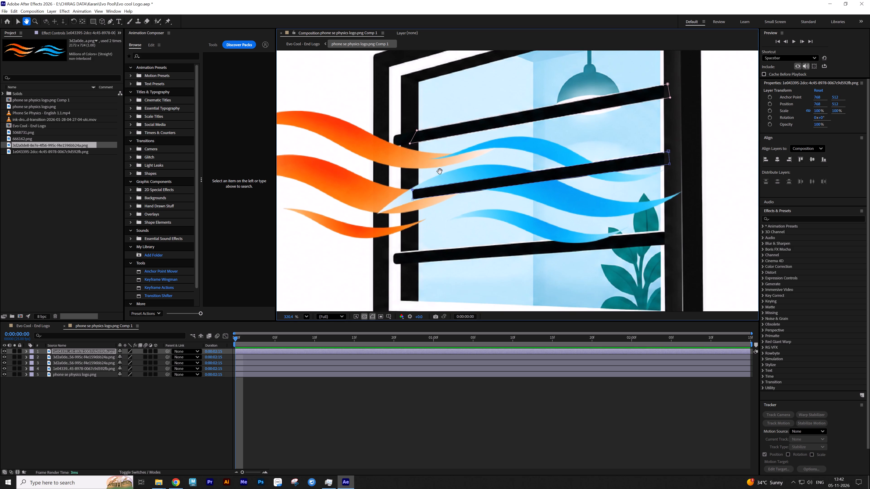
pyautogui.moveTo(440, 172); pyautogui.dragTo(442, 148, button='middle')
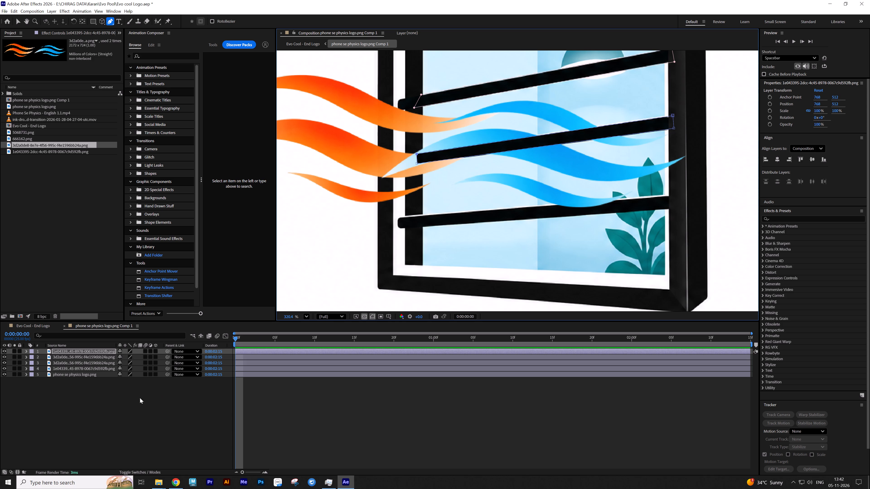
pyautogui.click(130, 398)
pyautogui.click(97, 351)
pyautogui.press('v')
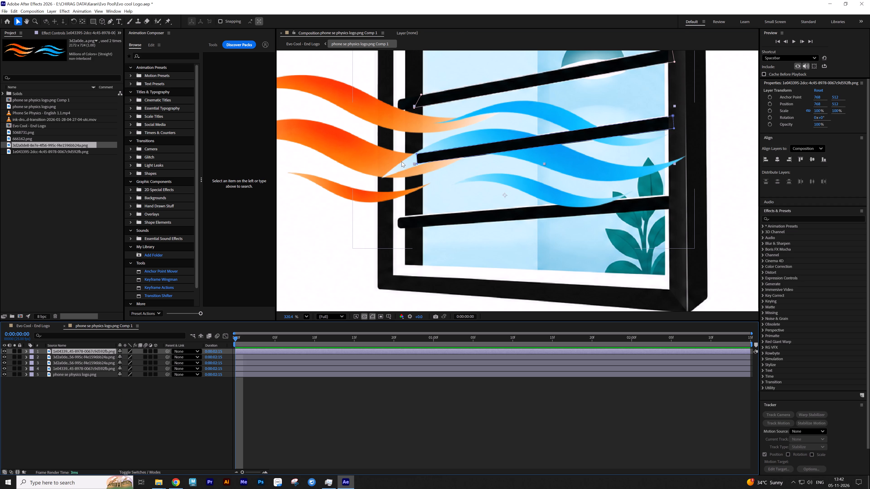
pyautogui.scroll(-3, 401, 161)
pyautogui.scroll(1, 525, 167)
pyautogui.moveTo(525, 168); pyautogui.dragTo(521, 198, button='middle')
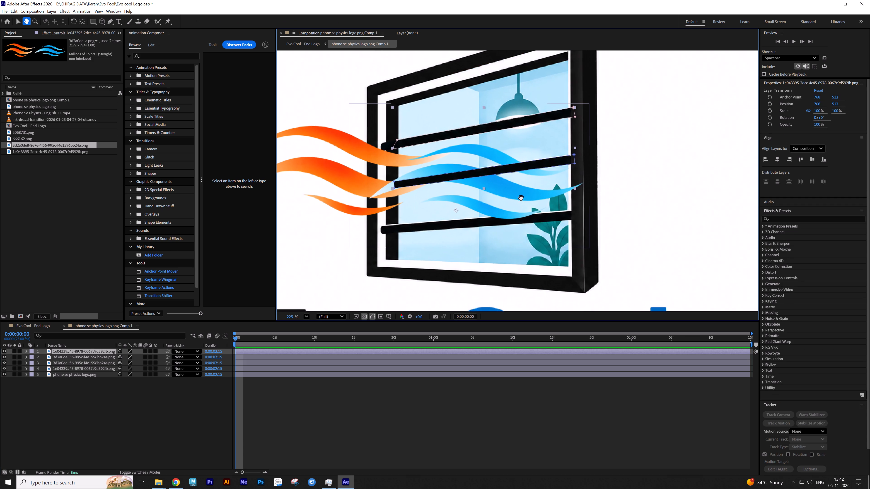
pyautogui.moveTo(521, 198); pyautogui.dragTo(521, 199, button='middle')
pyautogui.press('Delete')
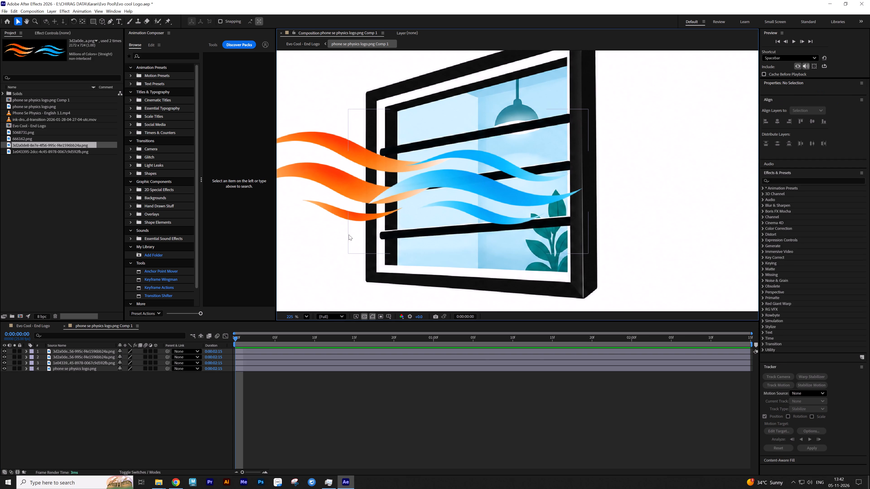
# Narrow the blue waves layer horizontally to about two-thirds of its width, keeping its height.
pyautogui.click(441, 140)
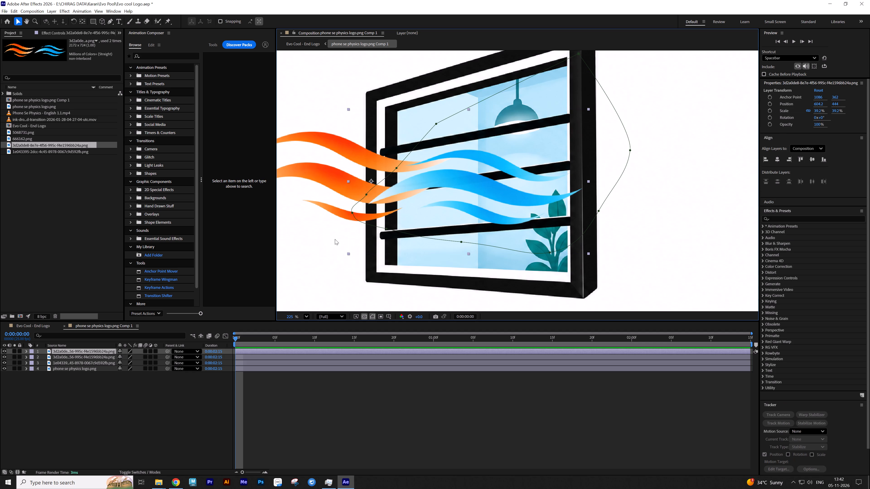
pyautogui.click(181, 391)
pyautogui.press('s')
pyautogui.press('s')
pyautogui.click(509, 202)
pyautogui.moveTo(587, 181); pyautogui.dragTo(512, 184)
# Move the orange and blue waves together slightly left and down over the window's left side.
pyautogui.keyDown('shift'); pyautogui.click(349, 183); pyautogui.keyUp('shift')
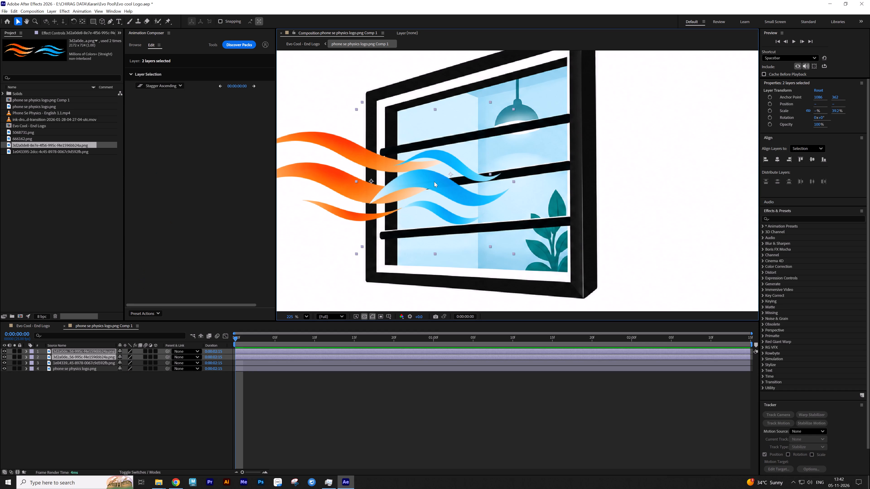
pyautogui.moveTo(435, 182); pyautogui.dragTo(471, 177)
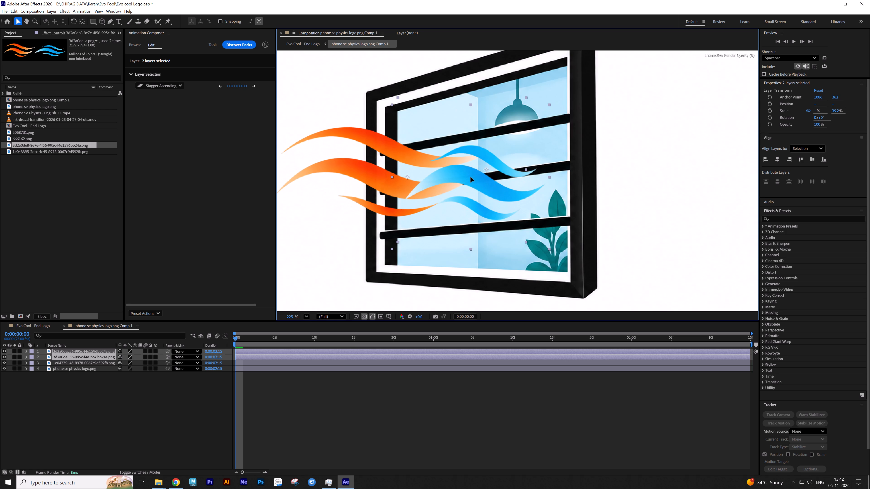
pyautogui.moveTo(471, 177); pyautogui.dragTo(426, 186)
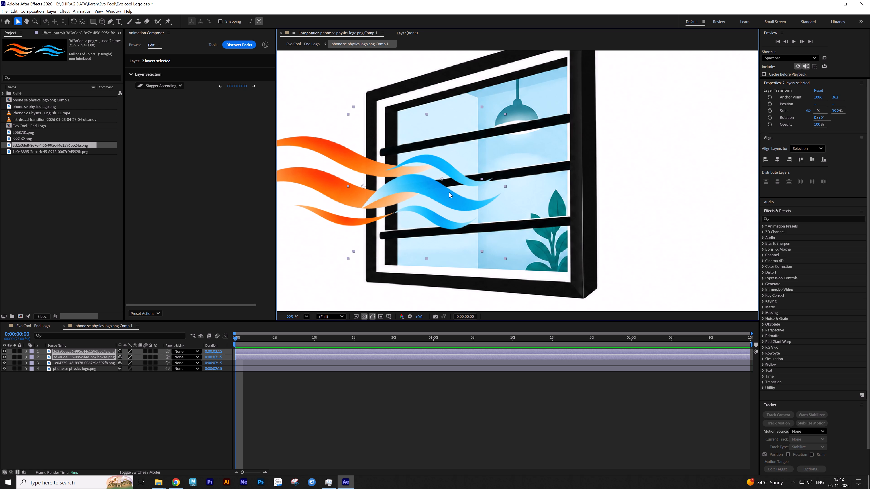
pyautogui.click(173, 395)
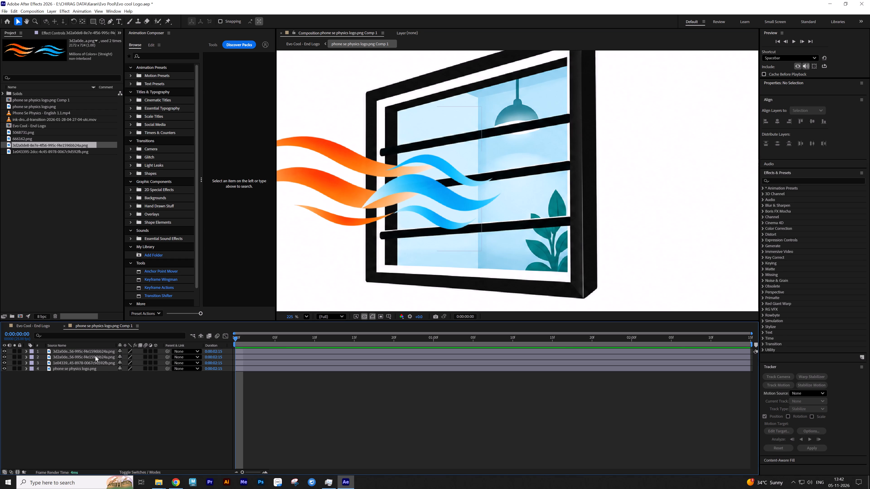
# Move the blue waves layer below the orange waves layer in the stack.
pyautogui.click(95, 352)
pyautogui.moveTo(97, 351); pyautogui.dragTo(97, 359)
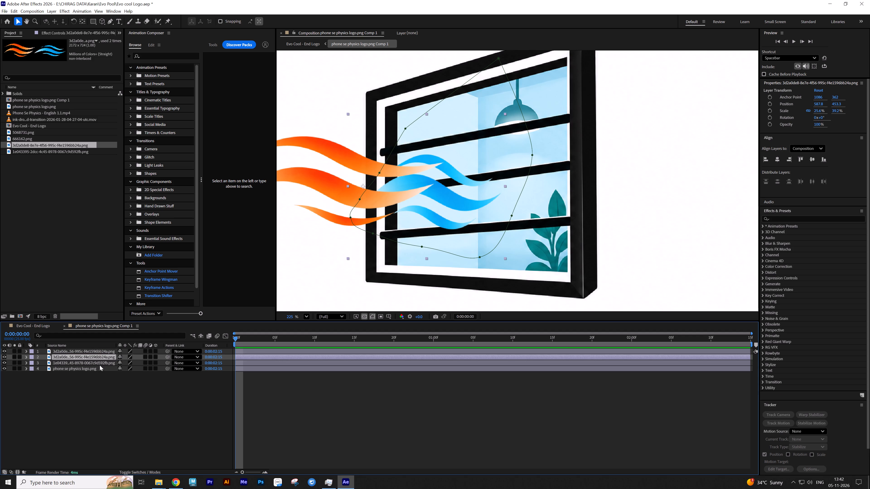
pyautogui.click(100, 388)
# Move the blue waves right into the window opening and stretch them horizontally to about 32.7% width, keeping their height.
pyautogui.moveTo(456, 201); pyautogui.dragTo(460, 201)
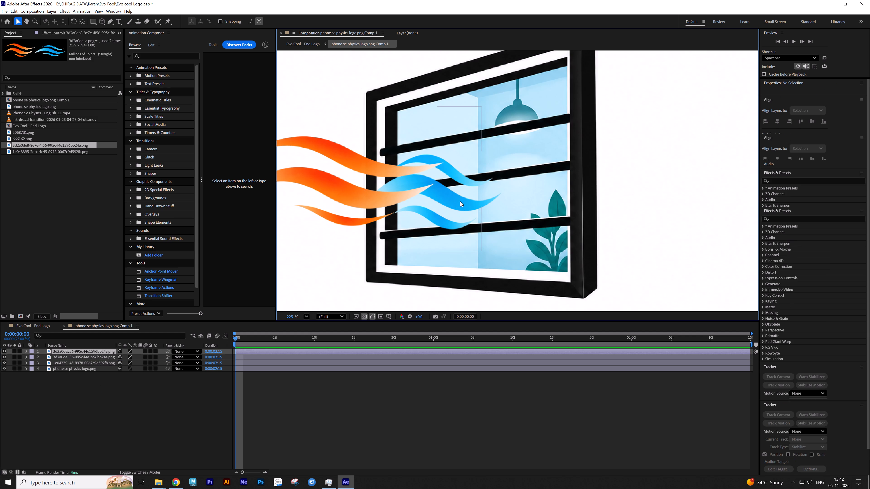
pyautogui.moveTo(460, 201); pyautogui.dragTo(462, 202)
pyautogui.moveTo(498, 202); pyautogui.dragTo(498, 201)
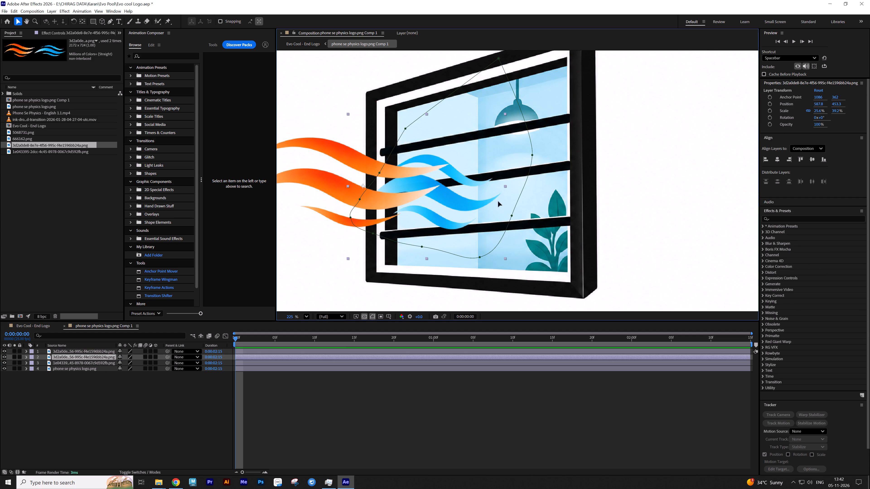
pyautogui.moveTo(498, 201); pyautogui.dragTo(542, 199)
pyautogui.moveTo(549, 183); pyautogui.dragTo(556, 182)
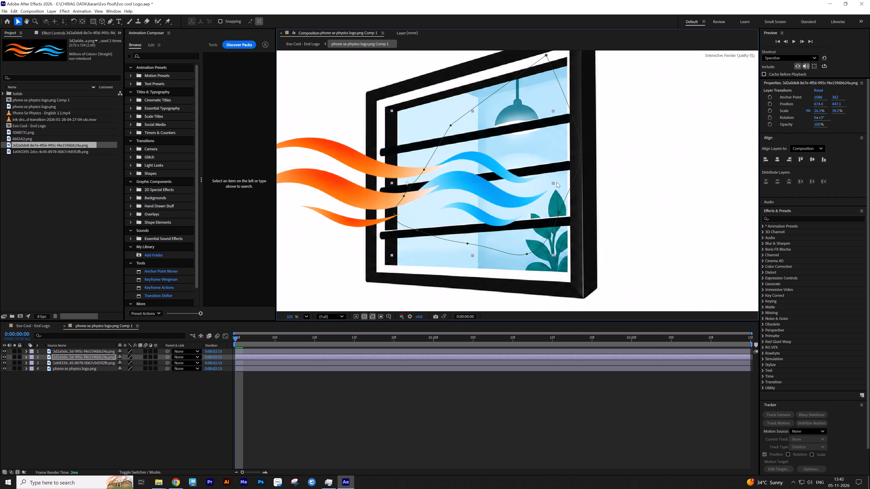
pyautogui.moveTo(556, 182); pyautogui.dragTo(589, 180)
pyautogui.moveTo(512, 191); pyautogui.dragTo(500, 191)
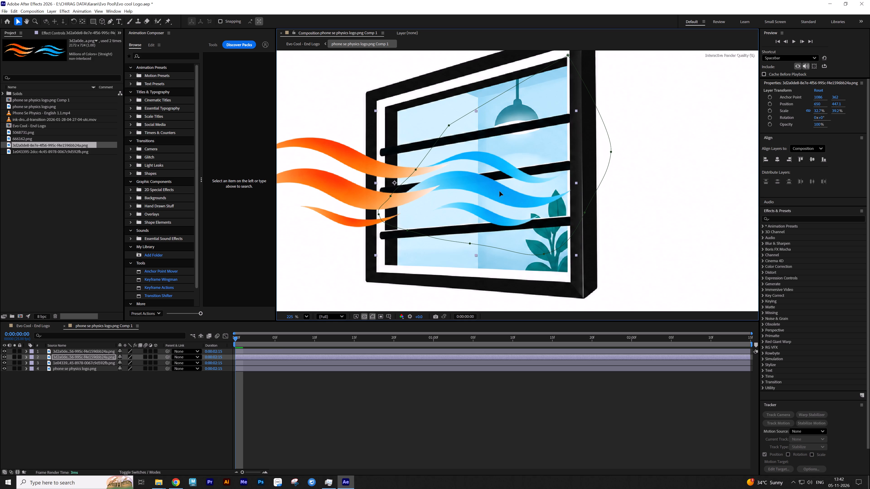
pyautogui.moveTo(500, 191); pyautogui.dragTo(498, 192)
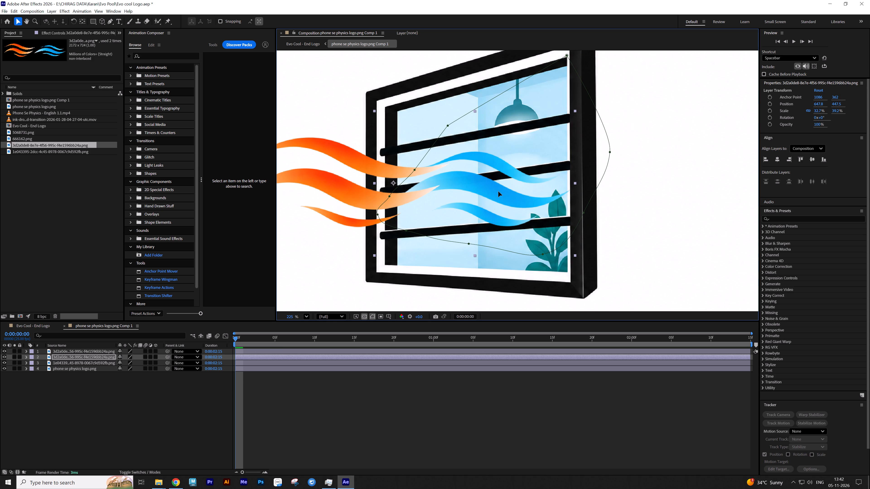
pyautogui.moveTo(498, 192); pyautogui.dragTo(498, 192)
# Move the orange waves left and slightly down so their tips end at the window's left frame, and nudge the blue waves into place.
pyautogui.moveTo(339, 190); pyautogui.dragTo(302, 190)
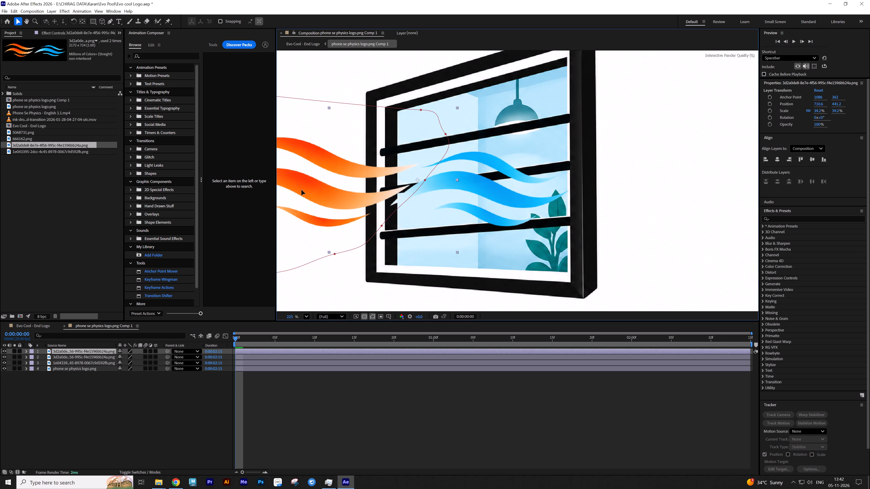
pyautogui.moveTo(302, 190); pyautogui.dragTo(283, 200)
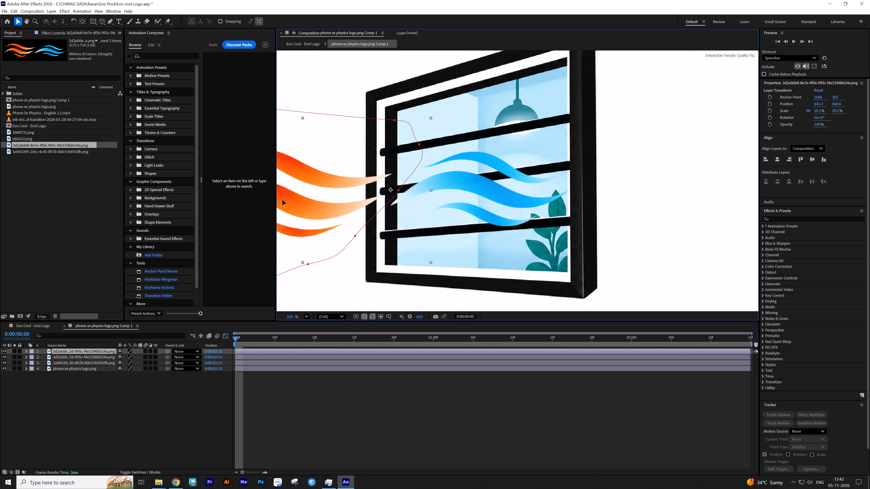
pyautogui.moveTo(283, 200); pyautogui.dragTo(283, 200)
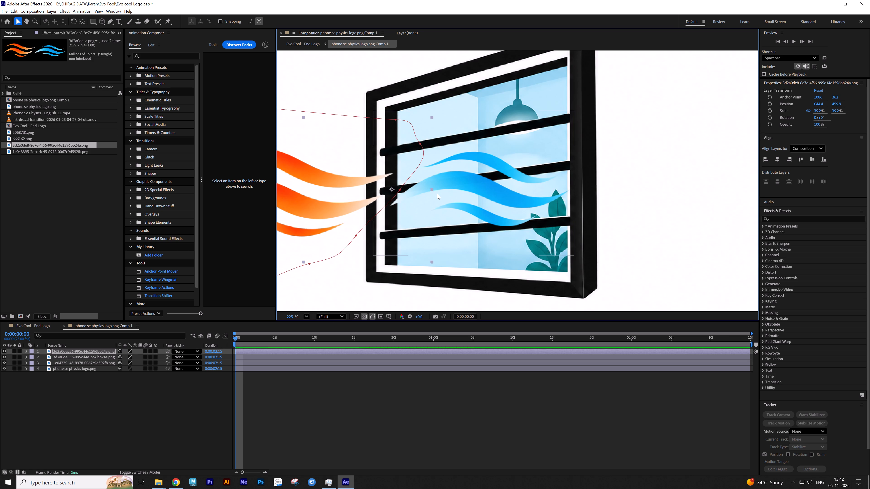
pyautogui.moveTo(517, 199); pyautogui.dragTo(515, 194)
pyautogui.click(103, 382)
# Duplicate the logo layer without waves and place the copy at the top of the layer stack.
pyautogui.click(91, 364)
pyautogui.hotkey('ctrl', 'd')
pyautogui.moveTo(85, 363); pyautogui.dragTo(90, 356)
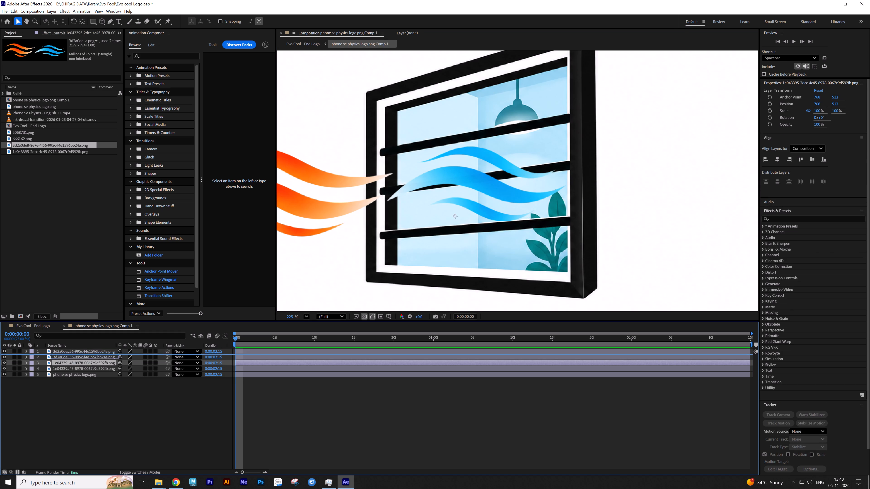
pyautogui.moveTo(90, 356); pyautogui.dragTo(96, 349)
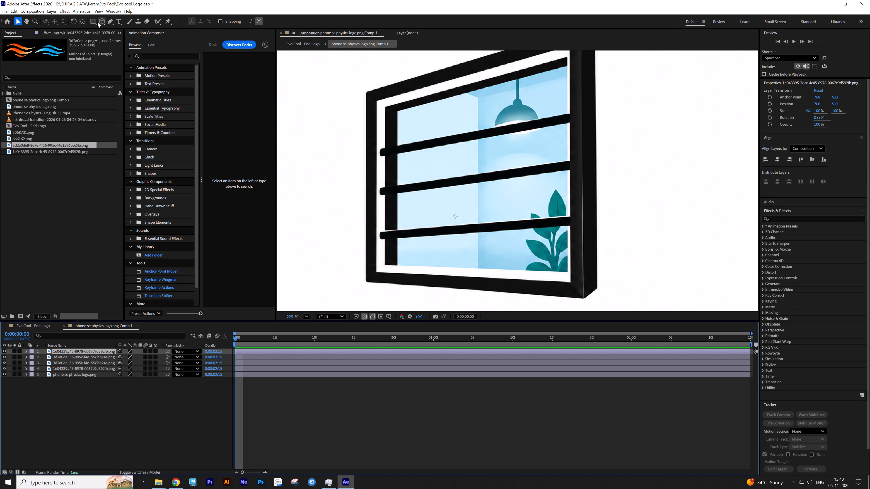
# Draw a Pen mask around the window's uppermost horizontal bar on the top logo copy.
pyautogui.click(110, 20)
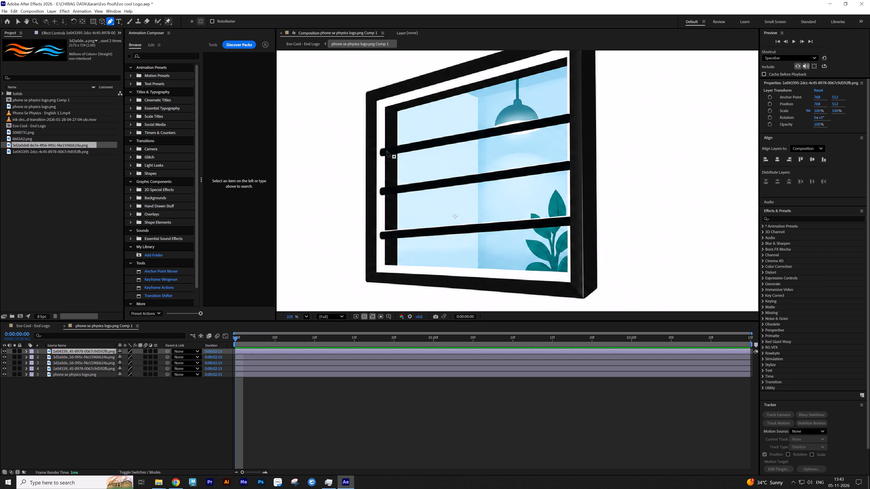
pyautogui.click(381, 149)
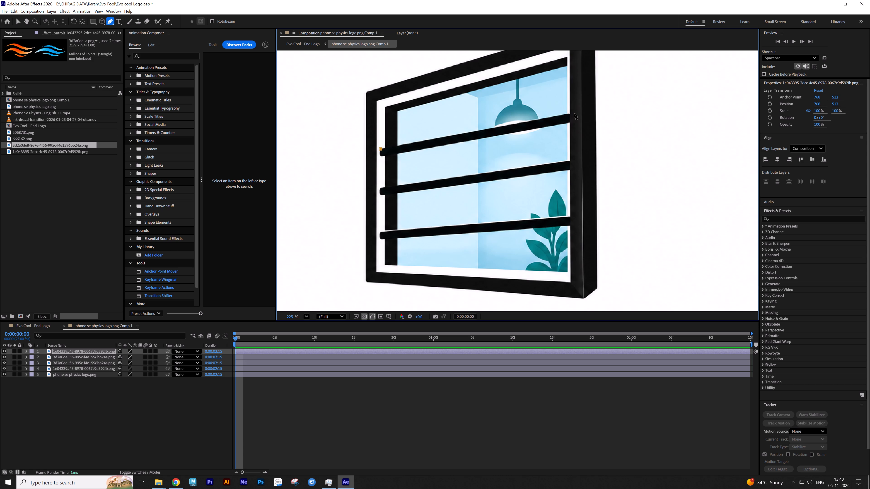
pyautogui.click(574, 113)
pyautogui.click(575, 122)
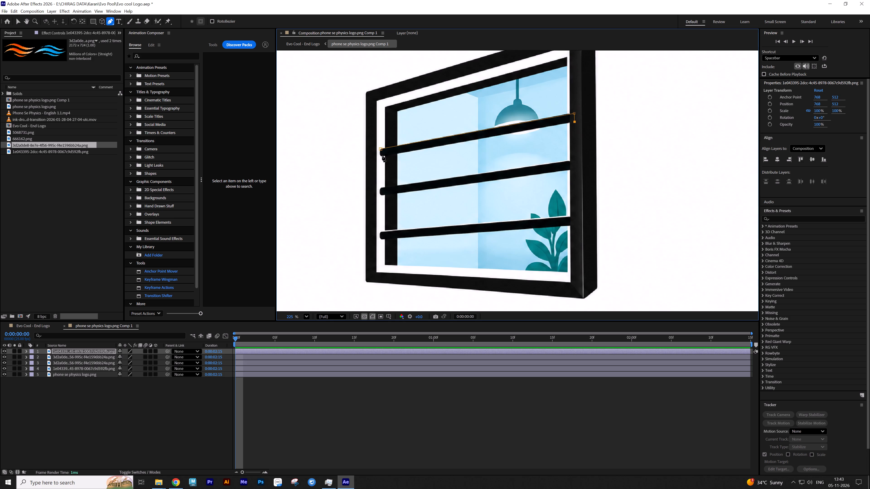
pyautogui.click(382, 156)
pyautogui.click(381, 149)
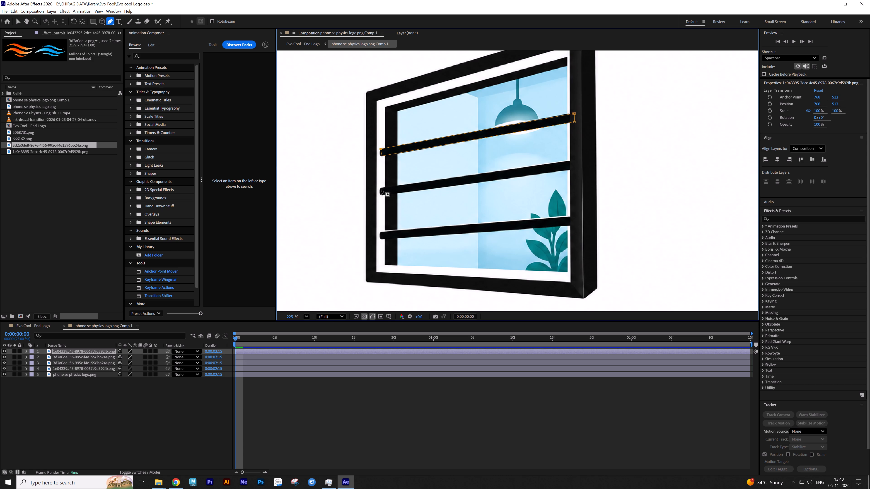
# Add a second mask around the window's middle horizontal bar on the top logo copy.
pyautogui.click(380, 188)
pyautogui.click(573, 160)
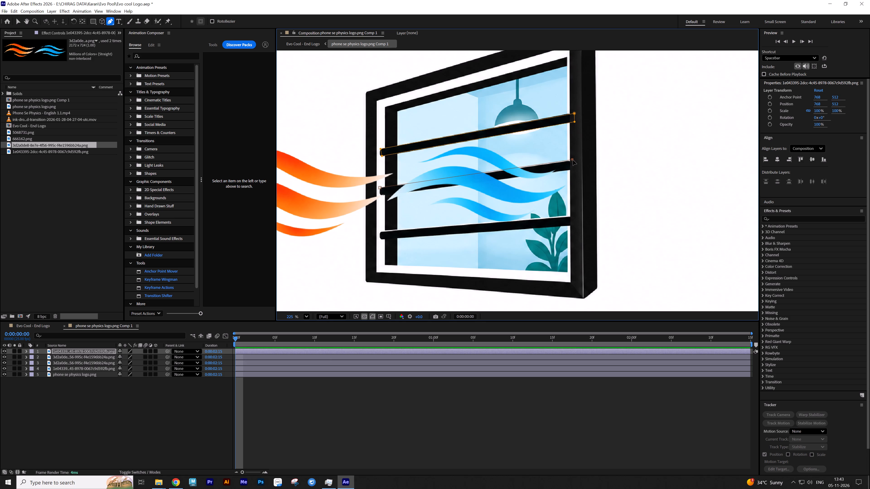
pyautogui.moveTo(573, 160); pyautogui.dragTo(575, 161)
pyautogui.click(575, 170)
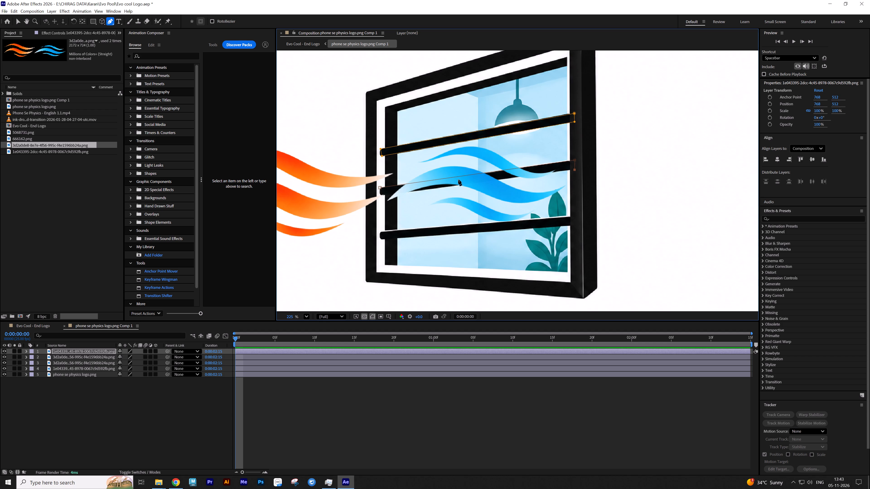
pyautogui.click(381, 195)
pyautogui.click(380, 187)
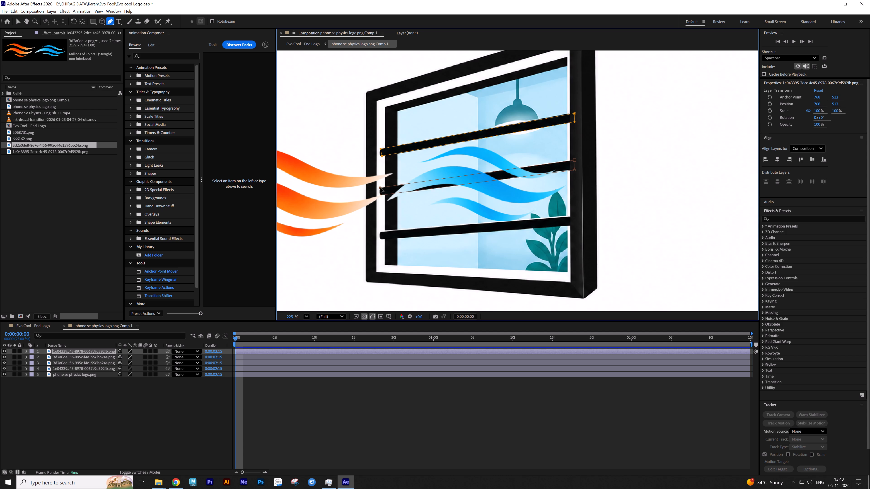
# Add a third mask around the window's lowest horizontal bar on the top logo copy.
pyautogui.click(379, 232)
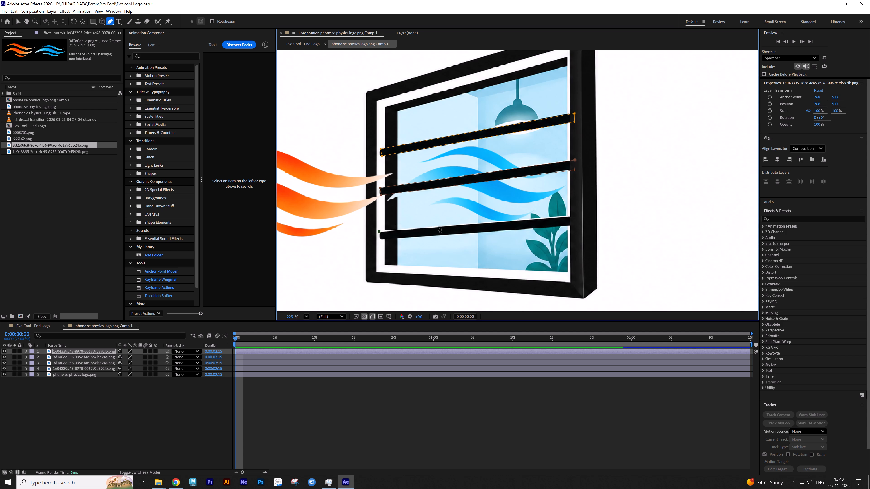
pyautogui.click(572, 214)
pyautogui.moveTo(572, 215); pyautogui.dragTo(574, 216)
pyautogui.click(576, 227)
pyautogui.moveTo(576, 227); pyautogui.dragTo(573, 225)
pyautogui.click(380, 240)
pyautogui.click(379, 233)
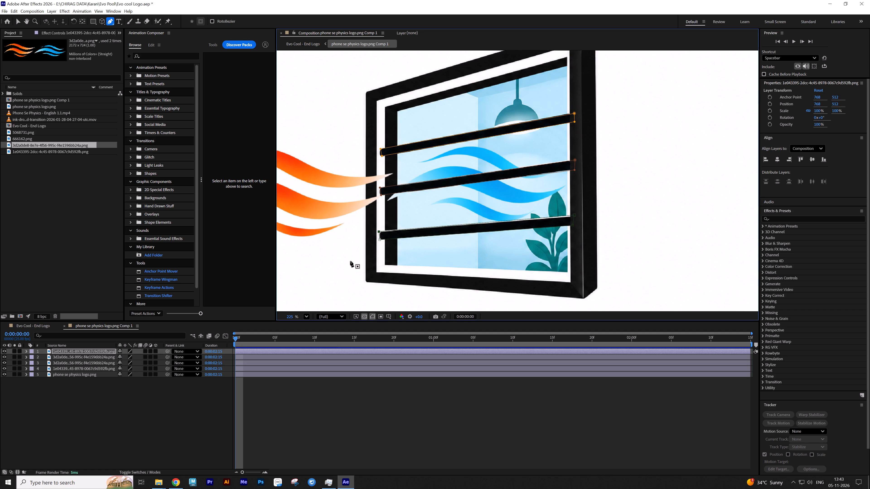
pyautogui.click(76, 385)
# Move the orange waves layer's mask left until it clears the waves, and keyframe its Mask Path at 0:00:00:00.
pyautogui.click(81, 360)
pyautogui.click(84, 354)
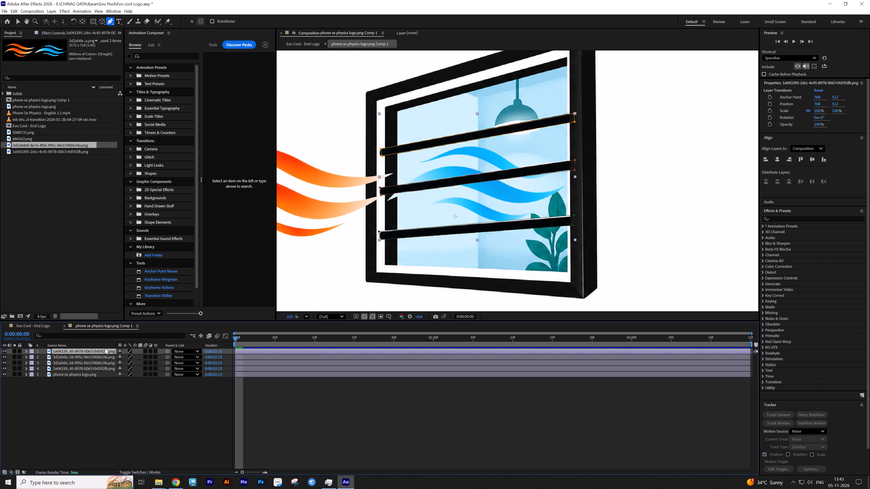
pyautogui.click(99, 356)
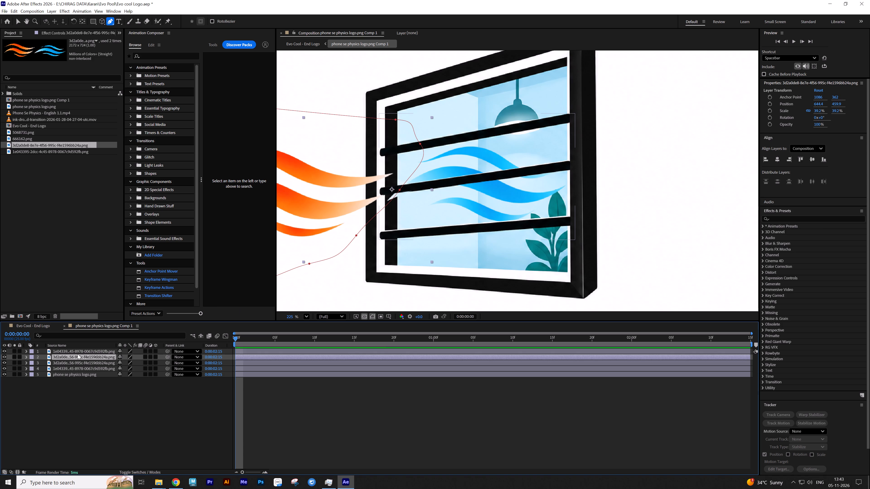
pyautogui.press('v')
pyautogui.scroll(-5, 390, 203)
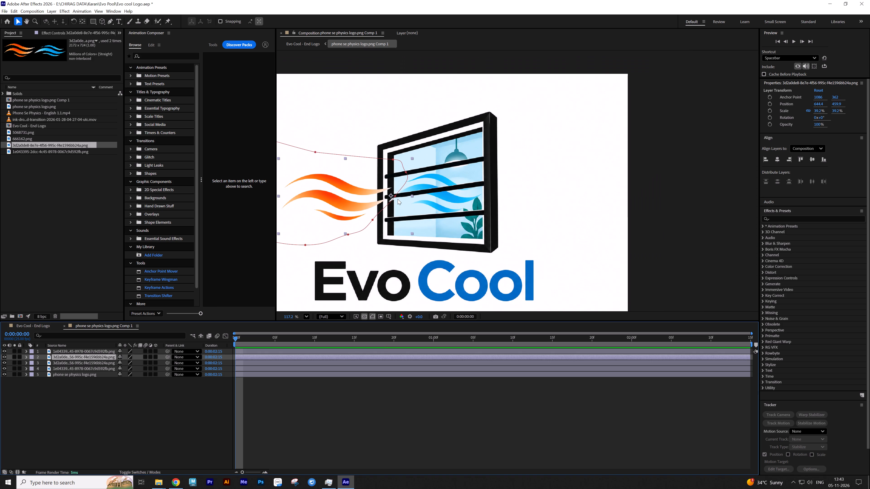
pyautogui.moveTo(409, 197); pyautogui.dragTo(491, 182, button='middle')
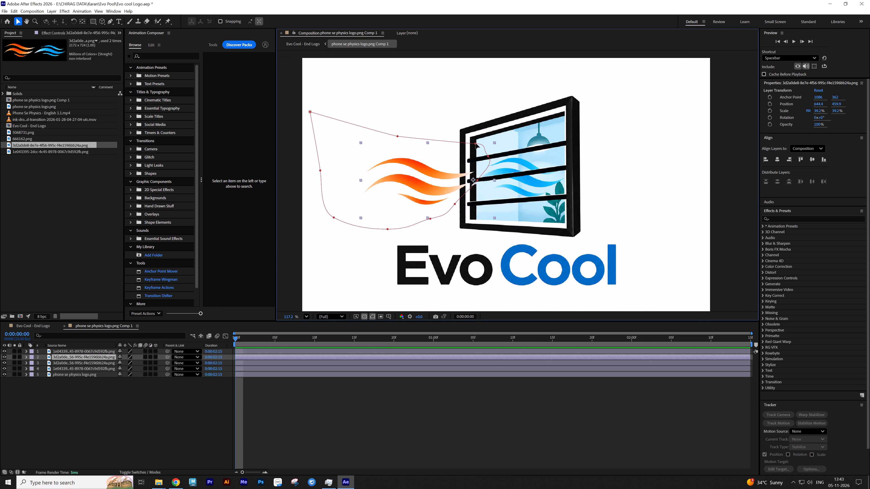
pyautogui.doubleClick(476, 144)
pyautogui.moveTo(479, 164); pyautogui.dragTo(425, 164)
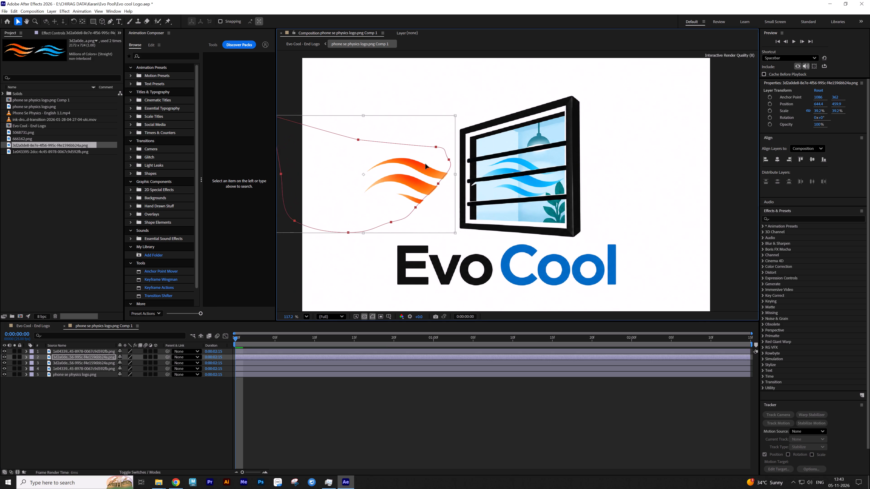
pyautogui.moveTo(425, 164); pyautogui.dragTo(349, 184)
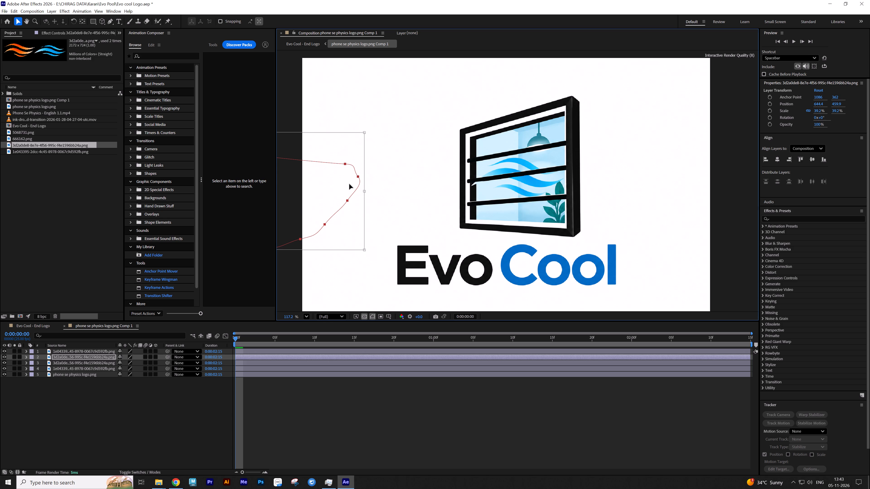
pyautogui.moveTo(349, 184); pyautogui.dragTo(350, 184)
pyautogui.press('m')
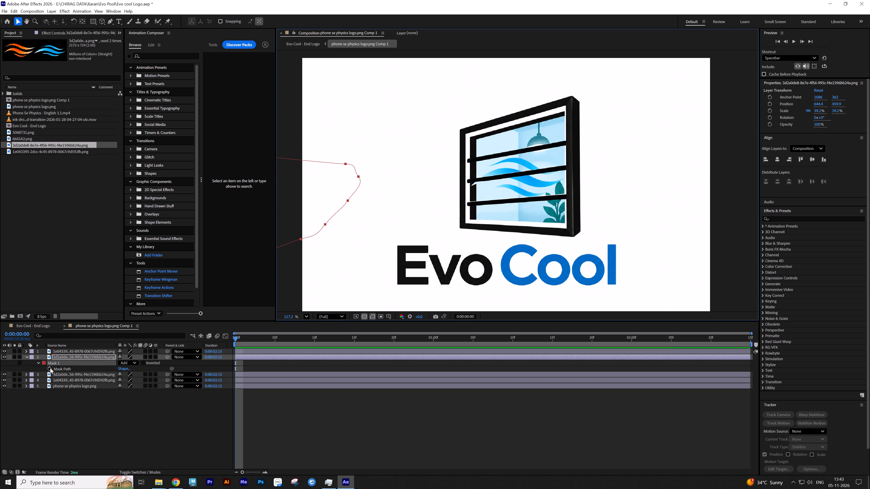
pyautogui.click(50, 368)
# At 0:00:00:10, move the orange waves' mask right so it covers the waves fully, adding a second Mask Path keyframe.
pyautogui.moveTo(254, 340); pyautogui.dragTo(315, 339)
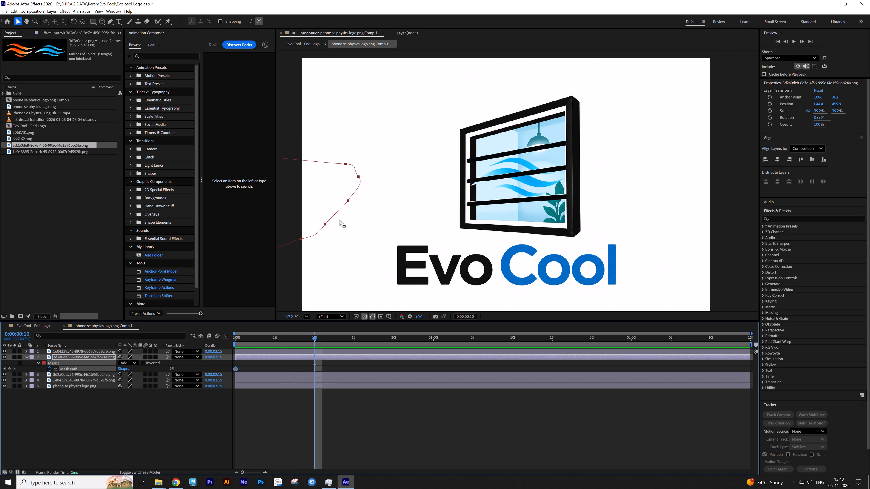
pyautogui.moveTo(348, 200); pyautogui.dragTo(478, 193)
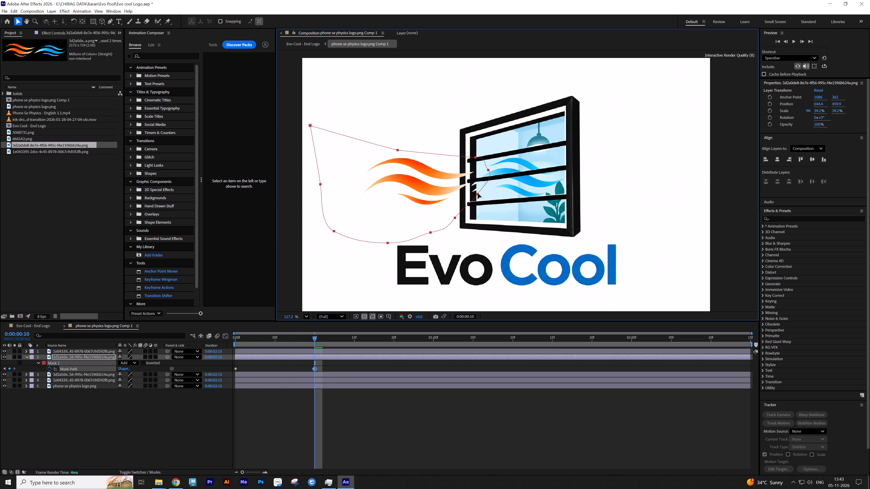
pyautogui.moveTo(478, 193); pyautogui.dragTo(645, 181)
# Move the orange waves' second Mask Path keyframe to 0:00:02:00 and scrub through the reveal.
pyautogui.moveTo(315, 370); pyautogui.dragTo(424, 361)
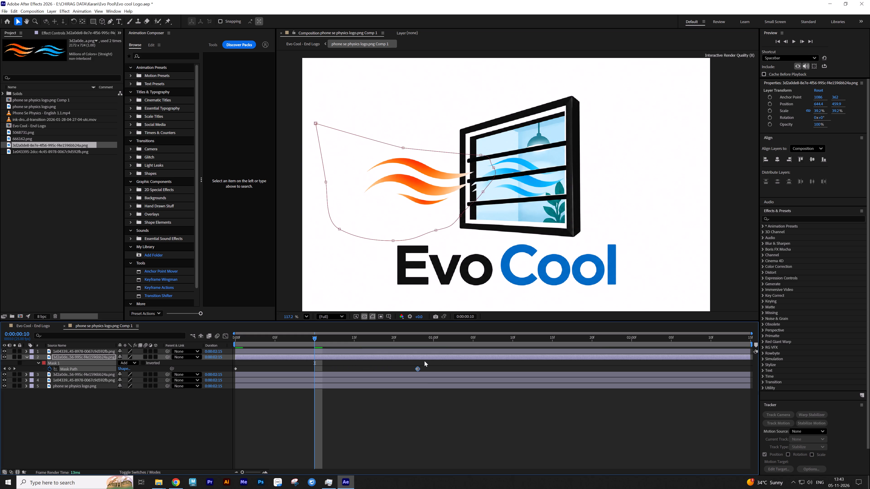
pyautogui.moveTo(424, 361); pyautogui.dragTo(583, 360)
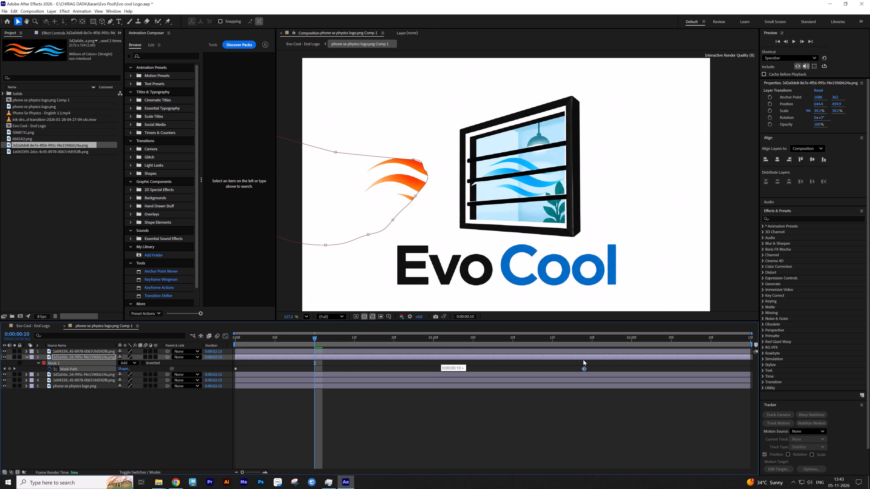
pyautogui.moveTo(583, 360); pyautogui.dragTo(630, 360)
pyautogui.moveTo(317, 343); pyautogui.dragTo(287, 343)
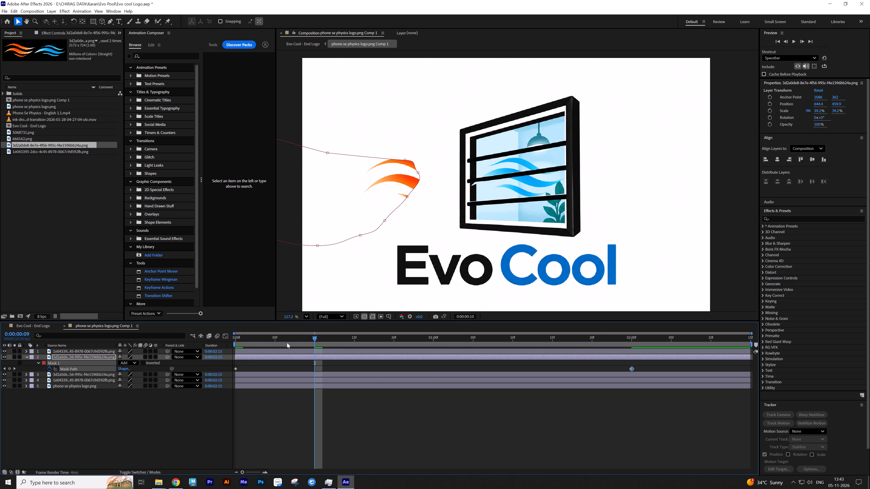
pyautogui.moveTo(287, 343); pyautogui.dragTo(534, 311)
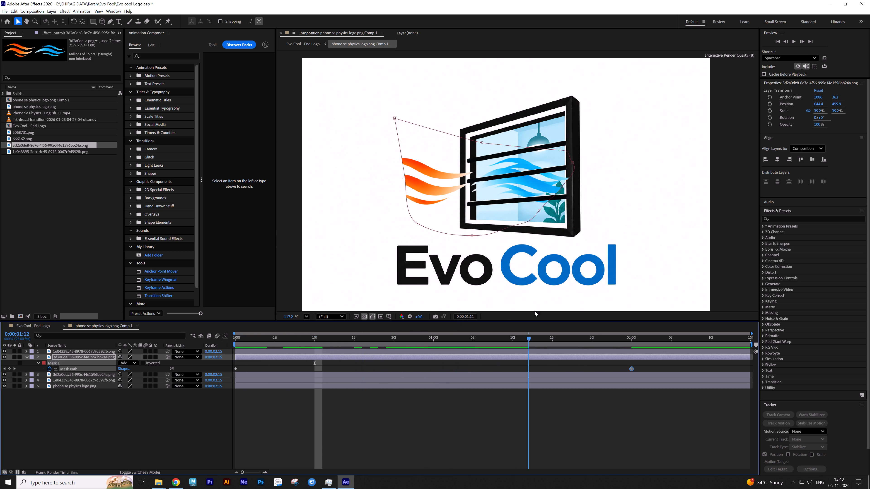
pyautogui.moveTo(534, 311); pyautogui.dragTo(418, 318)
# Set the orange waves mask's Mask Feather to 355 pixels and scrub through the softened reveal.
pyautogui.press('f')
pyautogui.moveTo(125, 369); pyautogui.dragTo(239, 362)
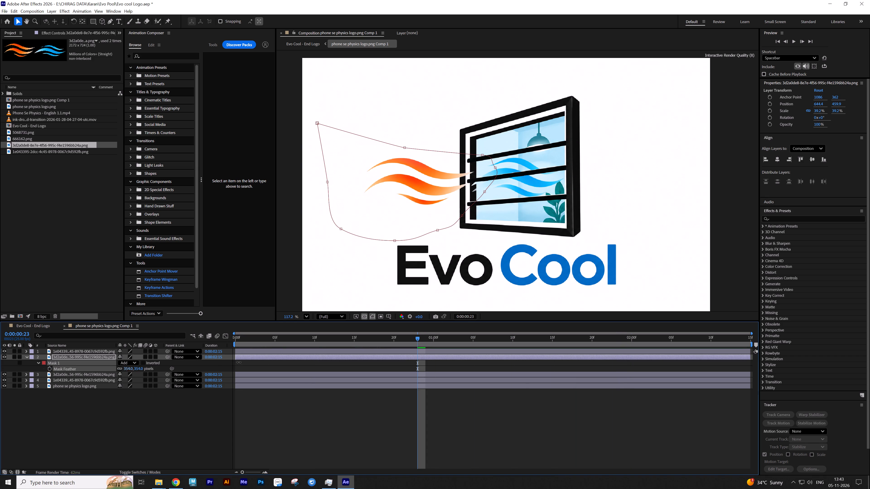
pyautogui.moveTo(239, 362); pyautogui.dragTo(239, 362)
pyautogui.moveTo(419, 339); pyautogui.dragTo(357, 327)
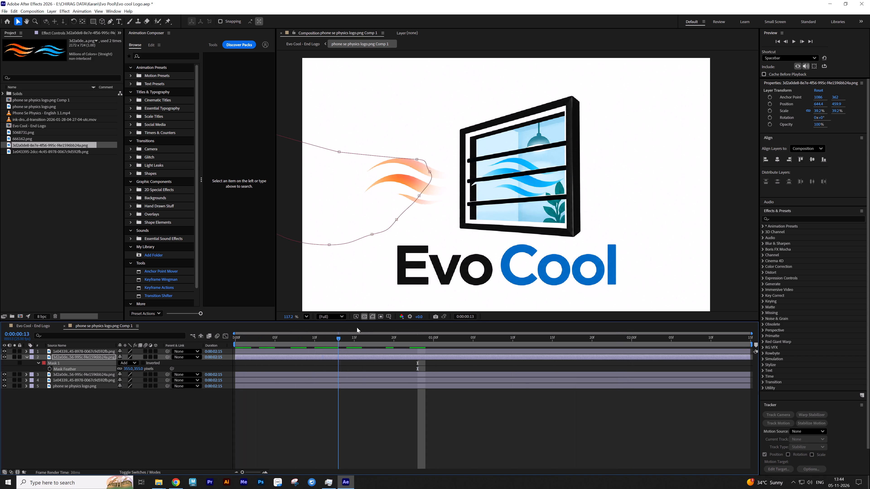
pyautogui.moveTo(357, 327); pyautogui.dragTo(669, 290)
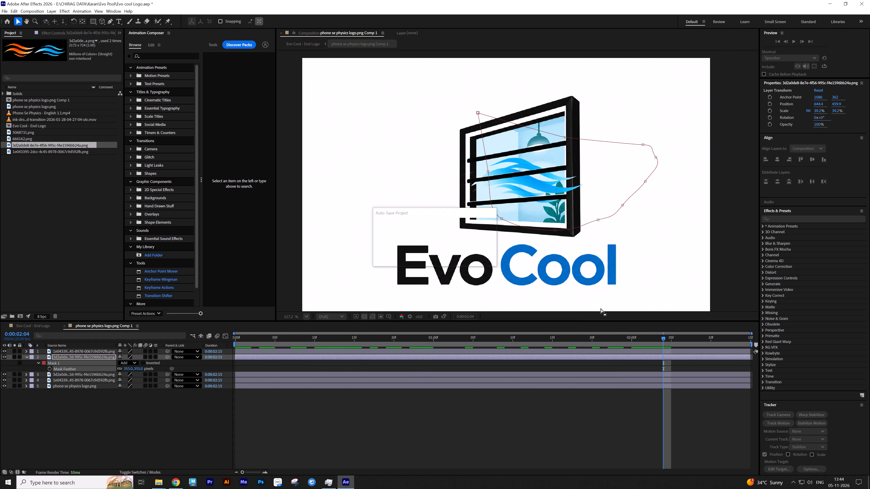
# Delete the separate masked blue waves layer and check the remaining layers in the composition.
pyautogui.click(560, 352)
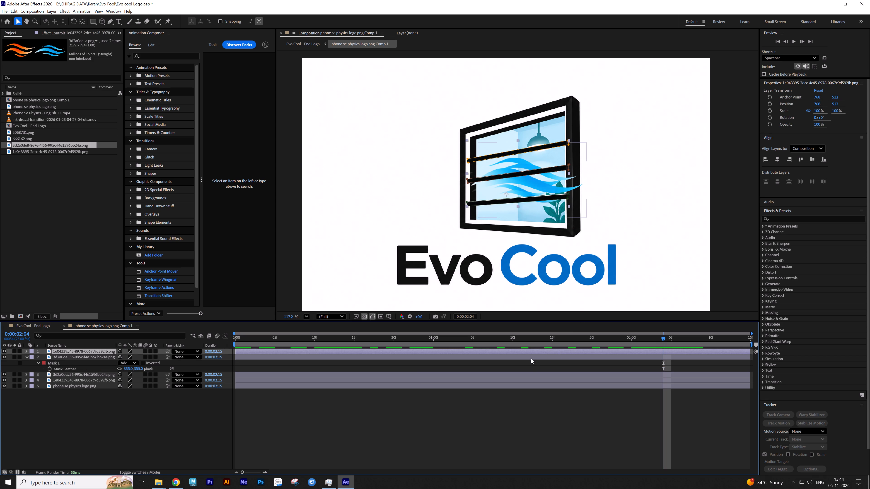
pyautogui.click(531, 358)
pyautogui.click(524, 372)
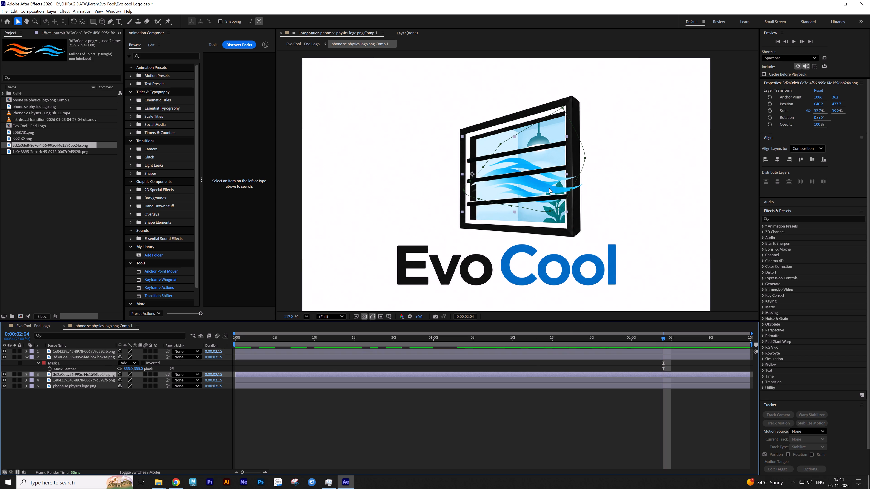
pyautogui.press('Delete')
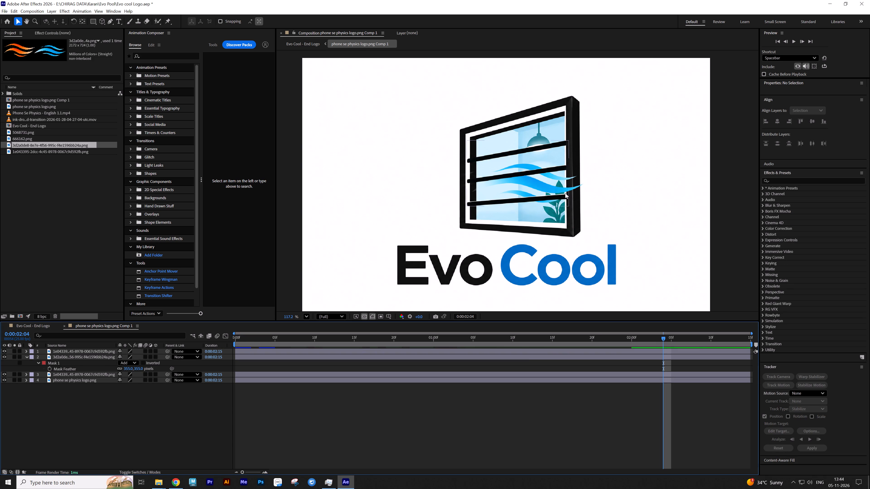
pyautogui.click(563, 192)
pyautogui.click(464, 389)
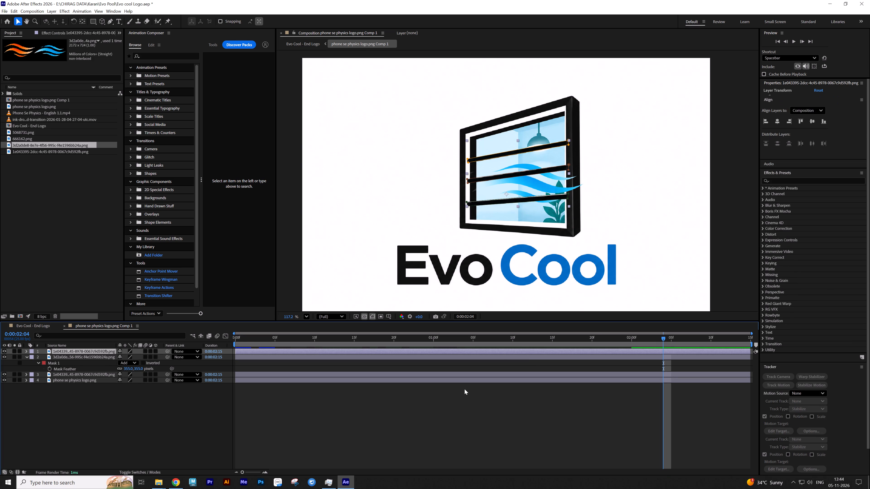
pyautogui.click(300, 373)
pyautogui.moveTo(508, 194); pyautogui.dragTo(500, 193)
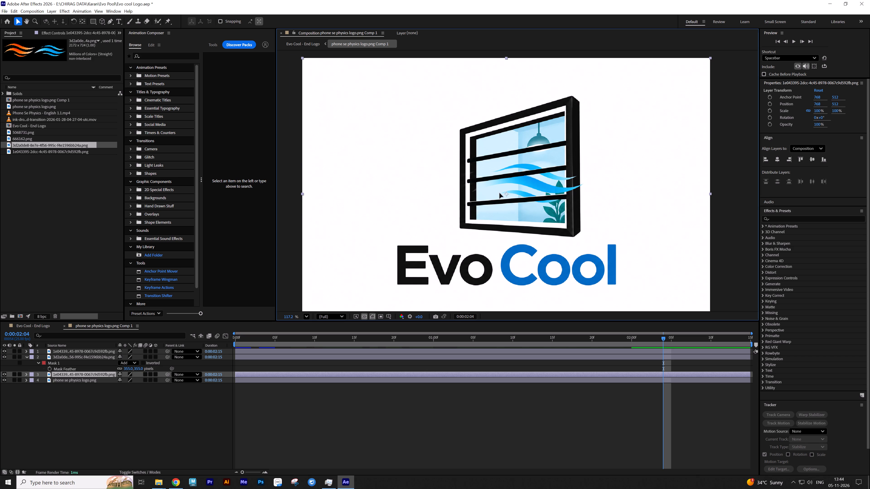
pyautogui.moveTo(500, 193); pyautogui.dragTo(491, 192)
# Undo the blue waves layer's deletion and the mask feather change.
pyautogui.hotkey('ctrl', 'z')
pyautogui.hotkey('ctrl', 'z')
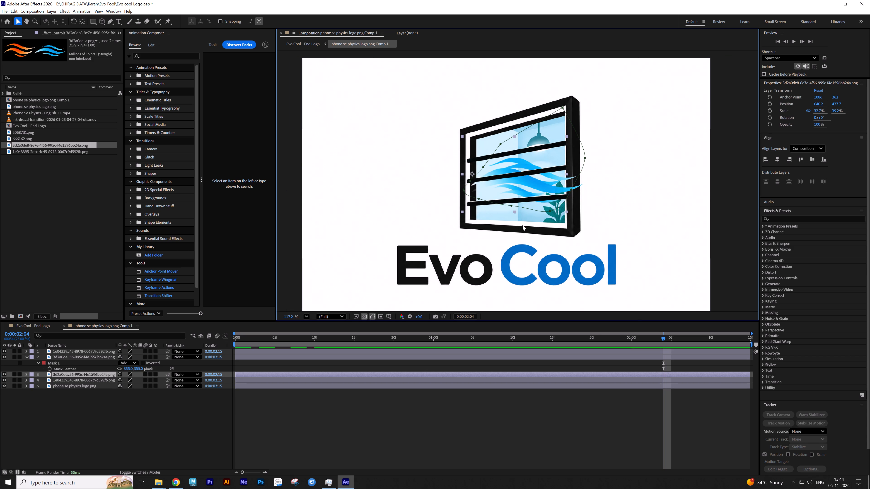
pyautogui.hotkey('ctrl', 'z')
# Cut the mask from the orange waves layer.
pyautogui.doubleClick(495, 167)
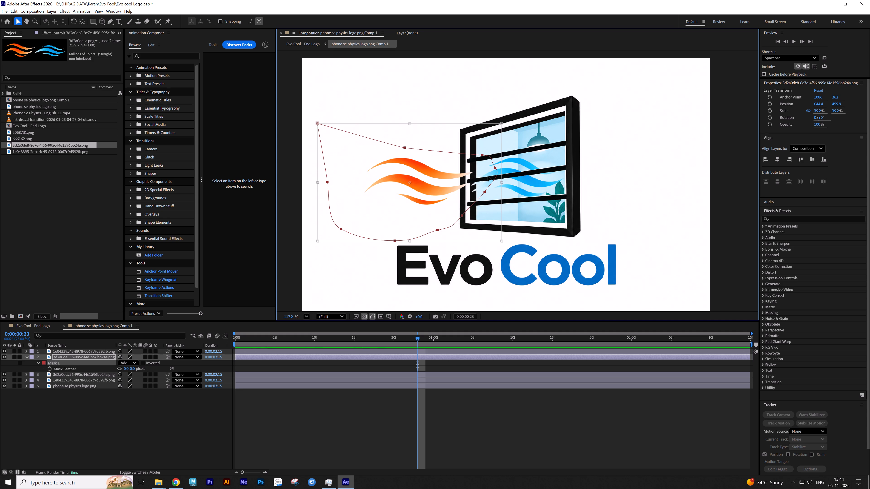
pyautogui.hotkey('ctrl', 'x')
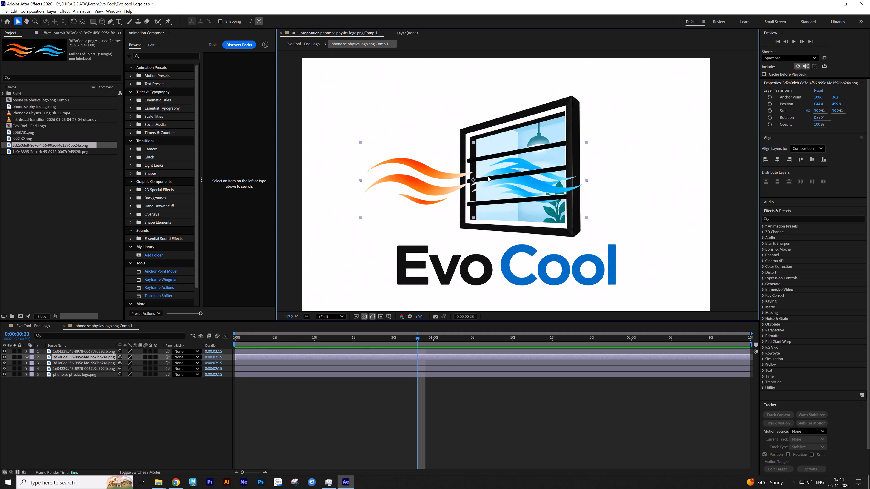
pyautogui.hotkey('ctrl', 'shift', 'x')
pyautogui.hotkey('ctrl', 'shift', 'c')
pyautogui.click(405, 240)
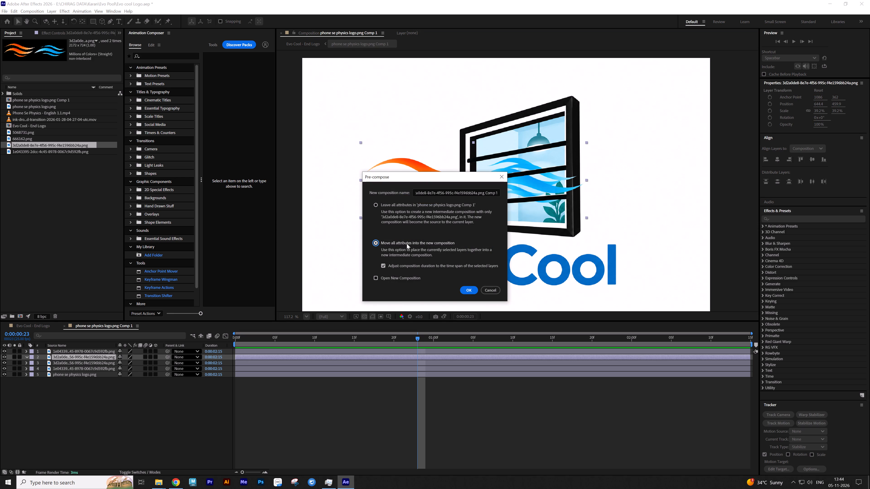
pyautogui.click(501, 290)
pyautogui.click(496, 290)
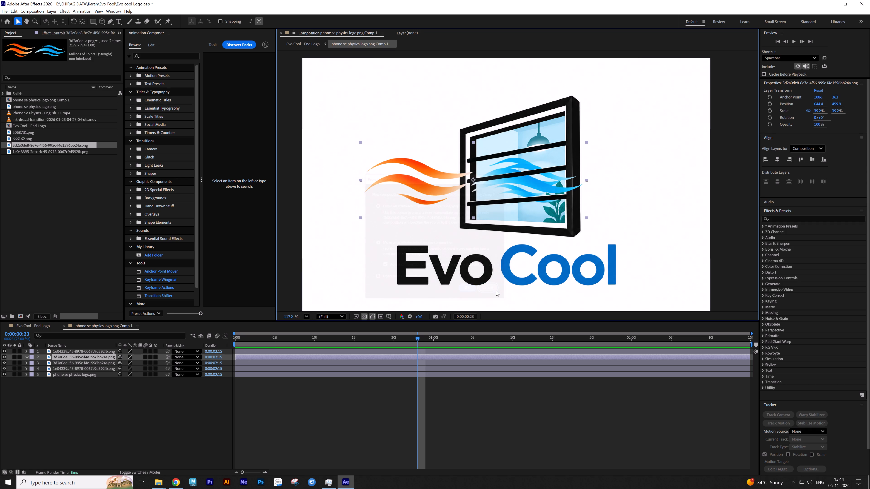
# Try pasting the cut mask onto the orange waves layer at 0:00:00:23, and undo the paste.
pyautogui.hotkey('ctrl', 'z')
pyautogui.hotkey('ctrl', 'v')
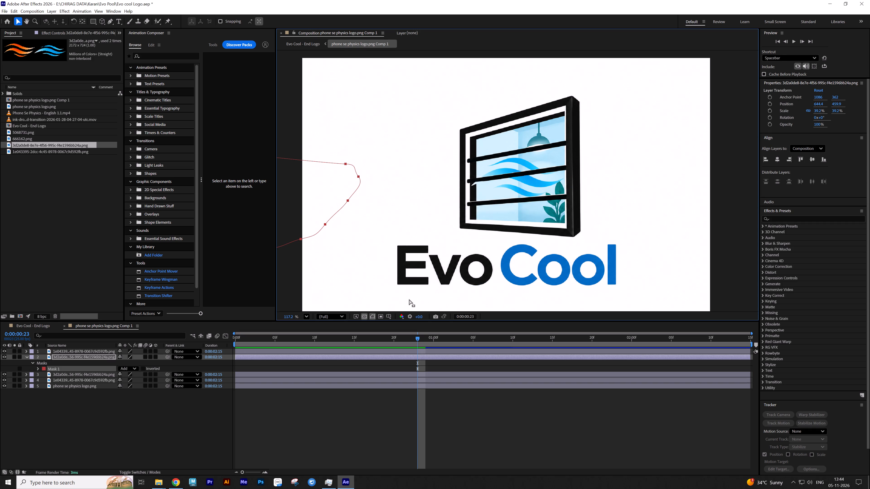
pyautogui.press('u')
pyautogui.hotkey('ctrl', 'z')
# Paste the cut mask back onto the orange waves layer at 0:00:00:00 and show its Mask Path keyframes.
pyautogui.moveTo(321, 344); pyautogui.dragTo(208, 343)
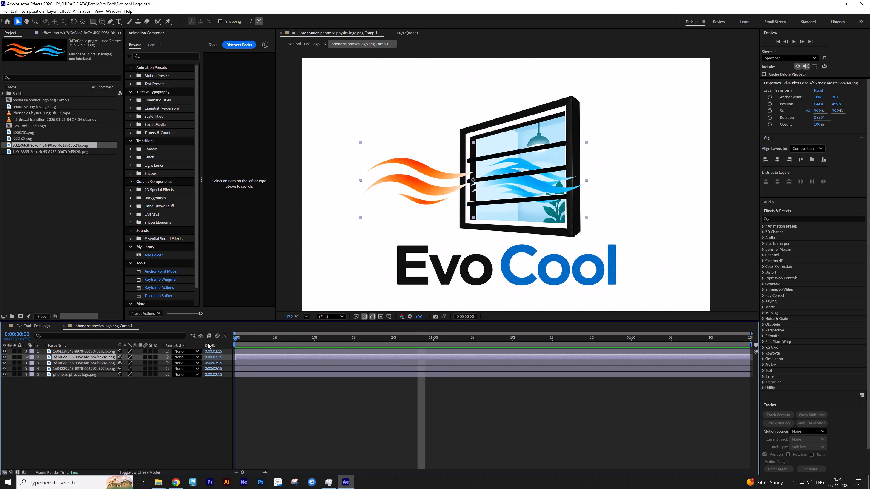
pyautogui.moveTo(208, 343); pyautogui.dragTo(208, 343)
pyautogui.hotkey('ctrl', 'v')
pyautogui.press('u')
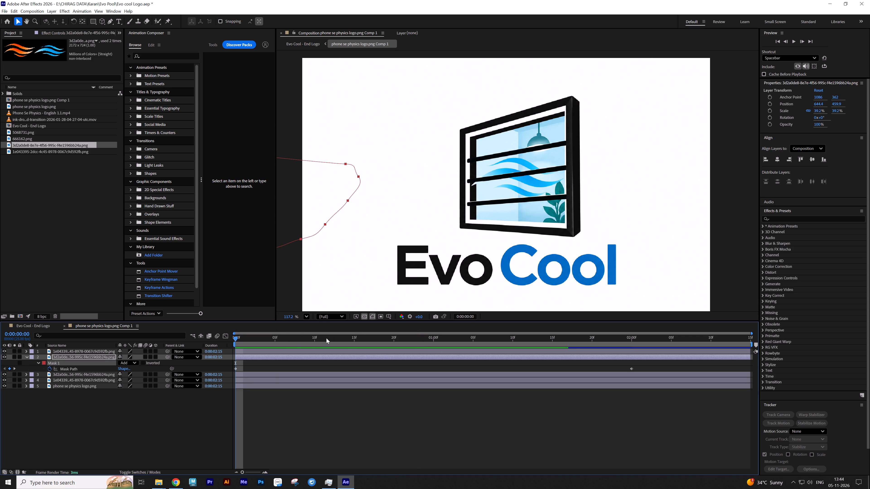
# At 0:00:00:19, nudge the mask to enclose only the orange waves up to the window's side bar, and remove its Mask Path keyframing.
pyautogui.moveTo(252, 342); pyautogui.dragTo(403, 331)
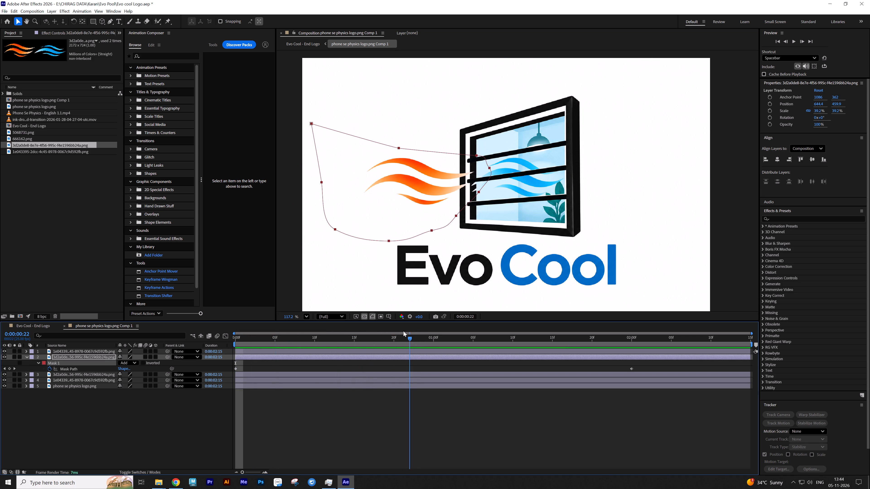
pyautogui.moveTo(403, 331); pyautogui.dragTo(387, 335)
pyautogui.moveTo(473, 170); pyautogui.dragTo(475, 169)
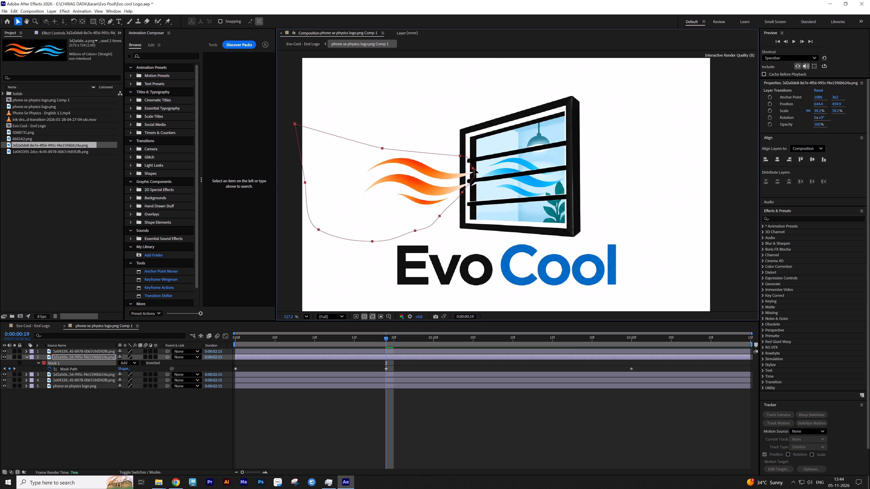
pyautogui.moveTo(475, 169); pyautogui.dragTo(476, 168)
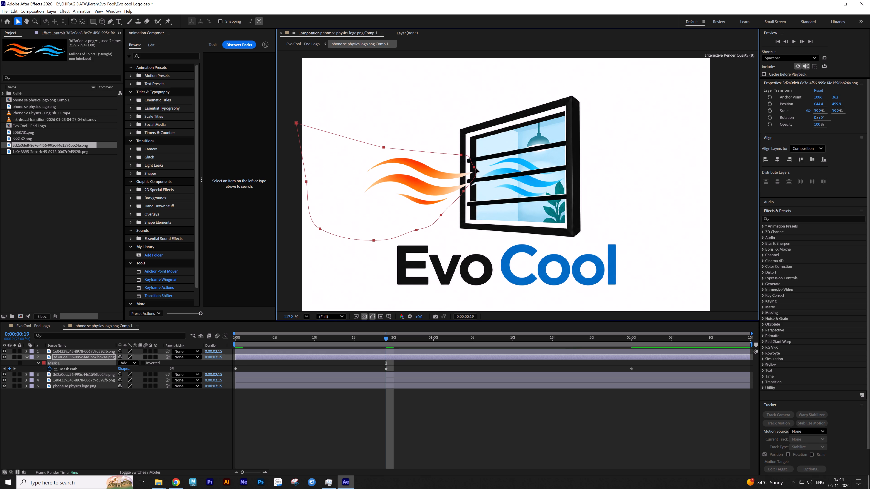
pyautogui.click(49, 367)
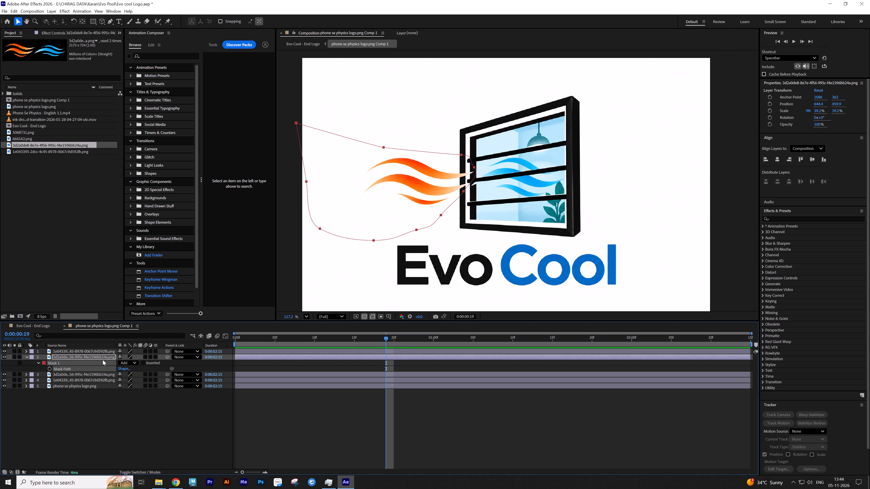
# Copy the orange waves' mask and pre-compose the layer with all attributes moved into the new composition.
pyautogui.hotkey('ctrl', 'c')
pyautogui.hotkey('ctrl', 'shift', 'c')
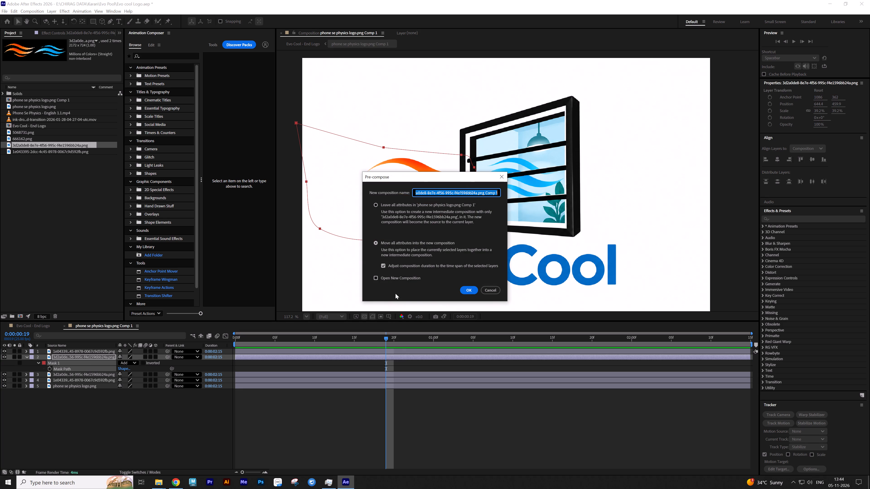
pyautogui.click(422, 203)
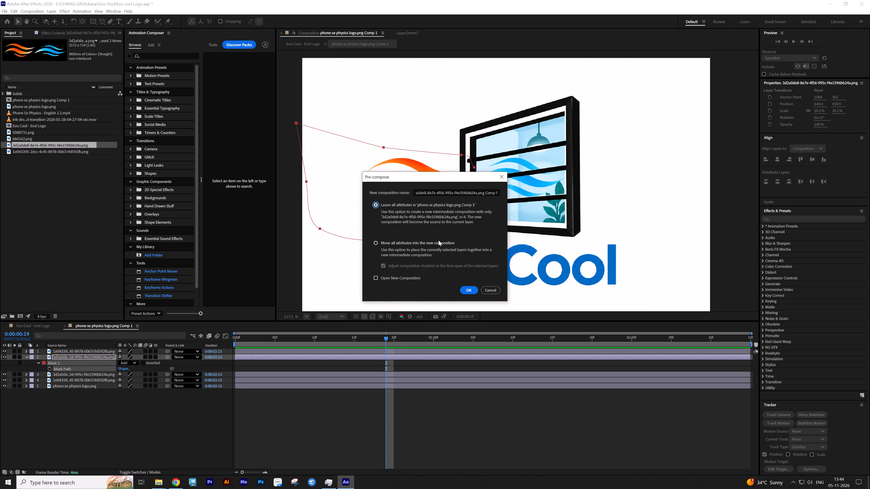
pyautogui.click(438, 240)
pyautogui.click(464, 290)
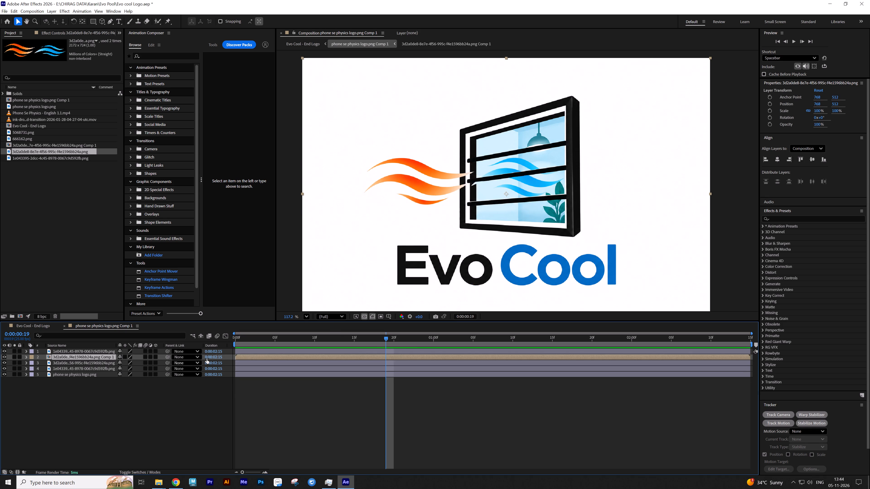
# Paste the copied mask onto the pre-composed orange waves layer at 0:00:00:00.
pyautogui.moveTo(251, 340); pyautogui.dragTo(220, 341)
pyautogui.hotkey('ctrl', 'v')
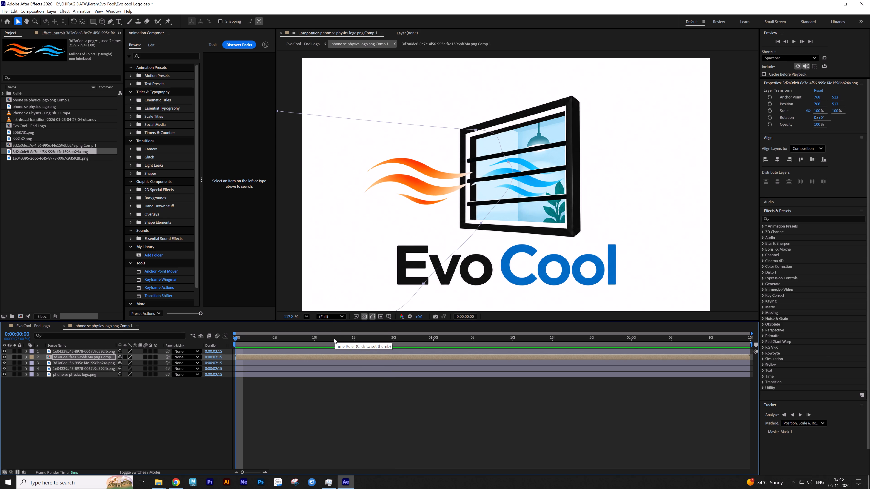
pyautogui.press('u')
# Scale down the pasted mask and move it so it encloses the orange waves beside the window.
pyautogui.doubleClick(473, 130)
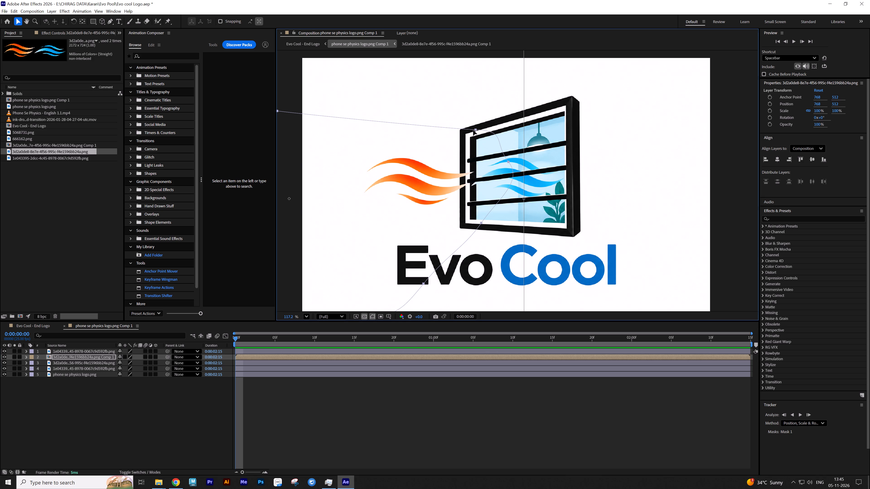
pyautogui.scroll(-8, 476, 138)
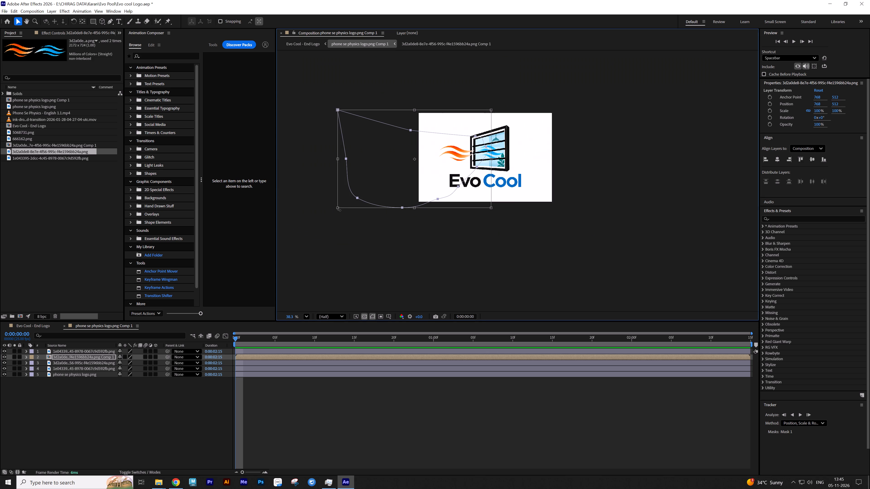
pyautogui.moveTo(337, 209); pyautogui.dragTo(433, 170)
pyautogui.scroll(2, 467, 141)
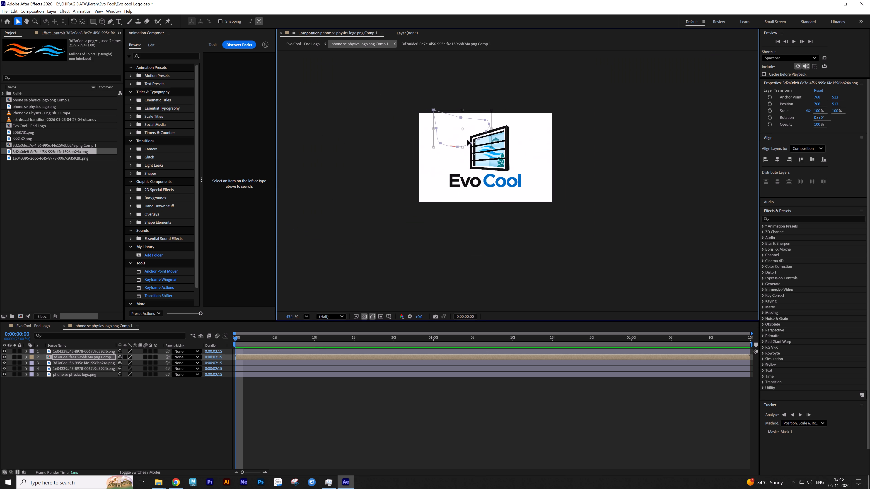
pyautogui.scroll(2, 467, 140)
pyautogui.moveTo(475, 124); pyautogui.dragTo(457, 165)
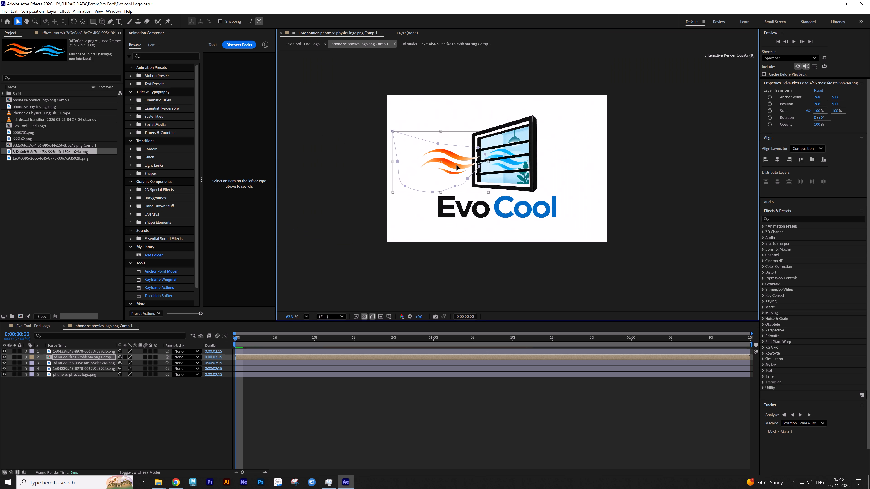
# Keyframe the orange waves' Mask Path from outside the waves' outer ends at 0:00:00:00 to past the window's far side at 0:00:02:14.
pyautogui.moveTo(457, 165); pyautogui.dragTo(456, 167)
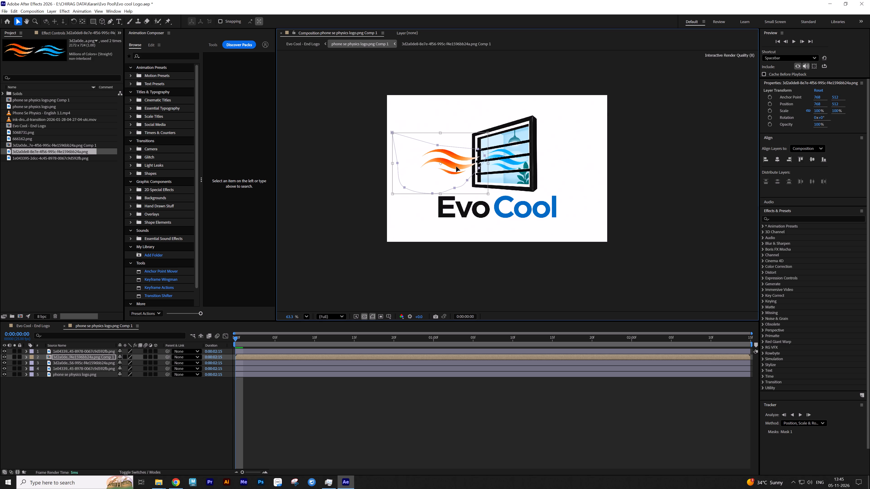
pyautogui.moveTo(456, 167); pyautogui.dragTo(389, 166)
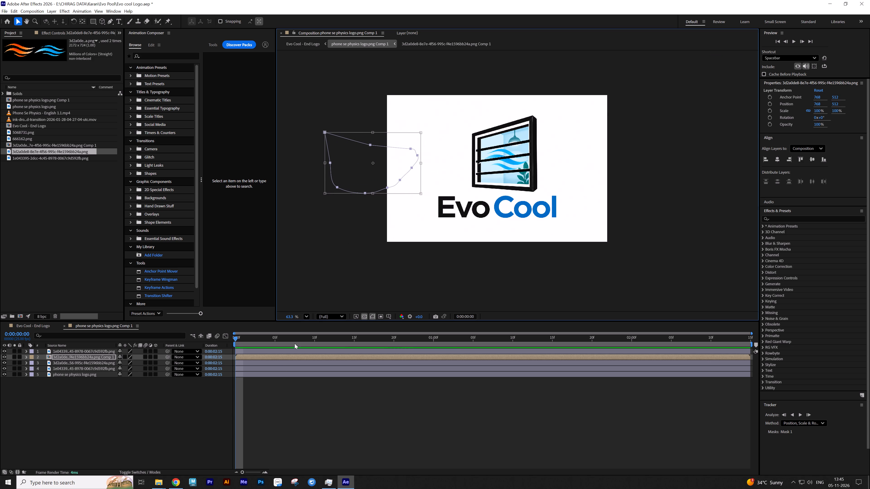
pyautogui.press('m')
pyautogui.click(51, 368)
pyautogui.moveTo(245, 338); pyautogui.dragTo(245, 338)
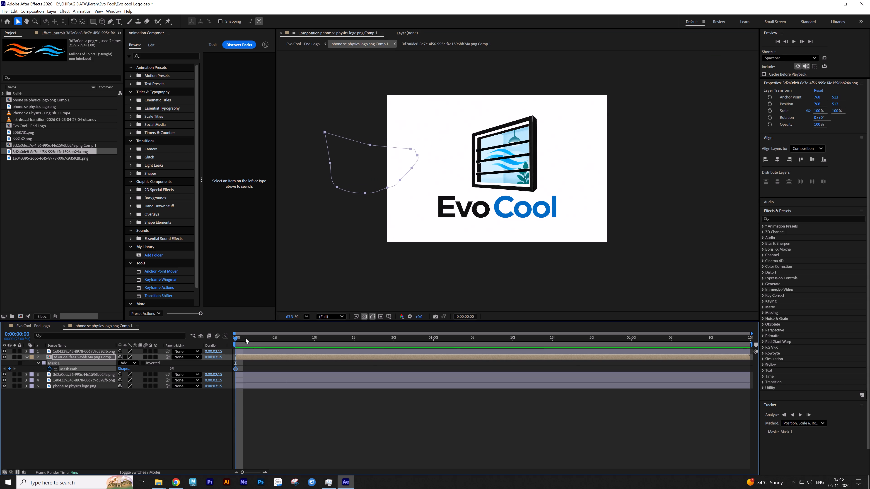
pyautogui.moveTo(245, 338); pyautogui.dragTo(744, 338)
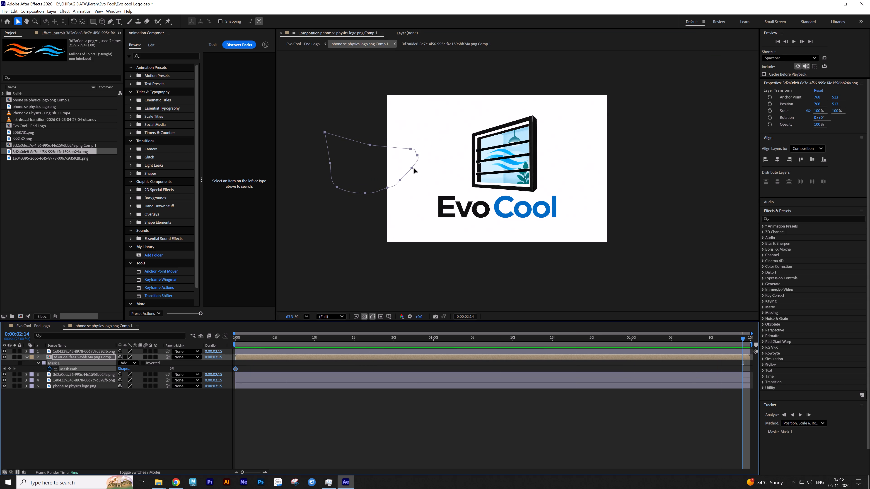
pyautogui.moveTo(414, 168); pyautogui.dragTo(570, 169)
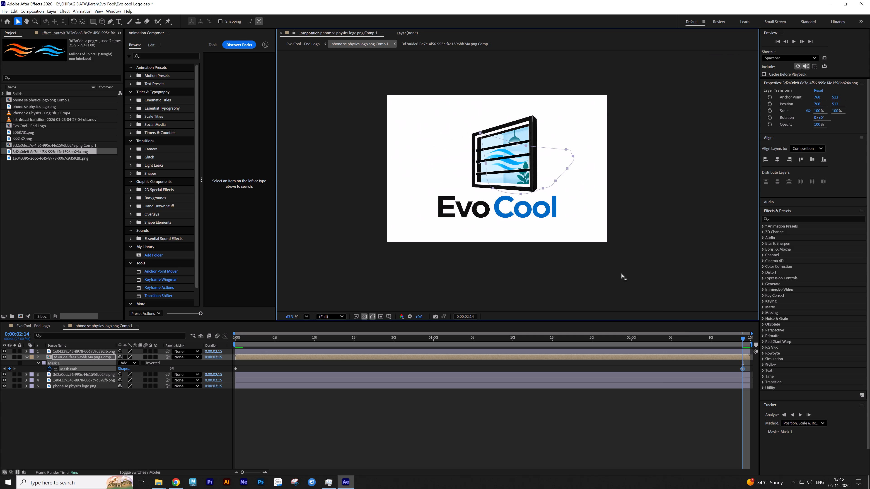
# Set the orange waves' Mask Feather to 128 pixels and preview the animation.
pyautogui.moveTo(688, 343); pyautogui.dragTo(250, 343)
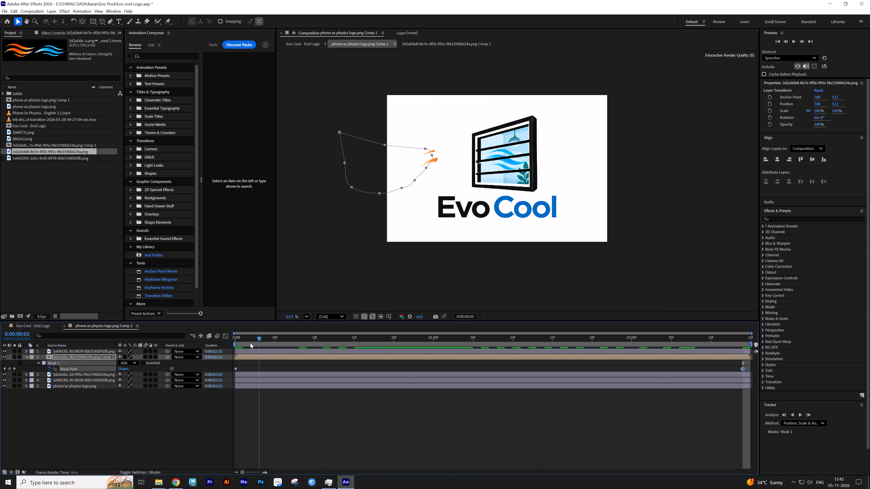
pyautogui.moveTo(250, 343); pyautogui.dragTo(251, 342)
pyautogui.press('f')
pyautogui.moveTo(134, 369); pyautogui.dragTo(159, 370)
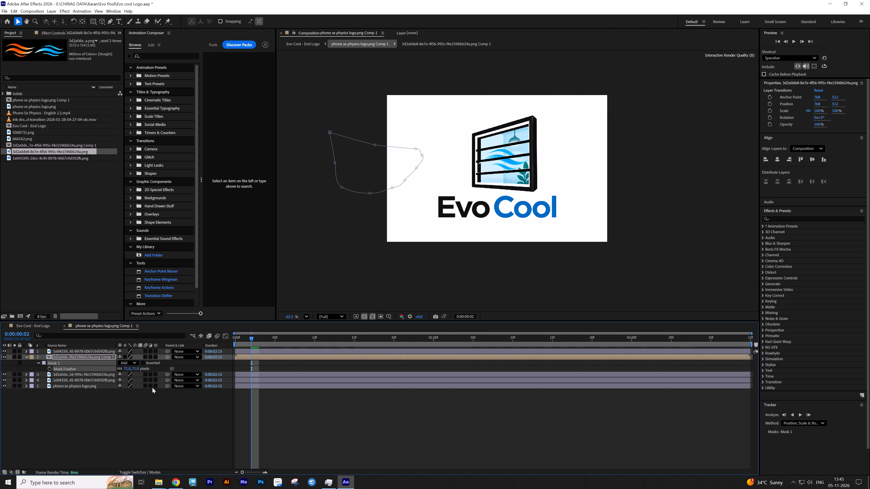
pyautogui.moveTo(136, 369); pyautogui.dragTo(159, 373)
pyautogui.click(139, 409)
pyautogui.press('space')
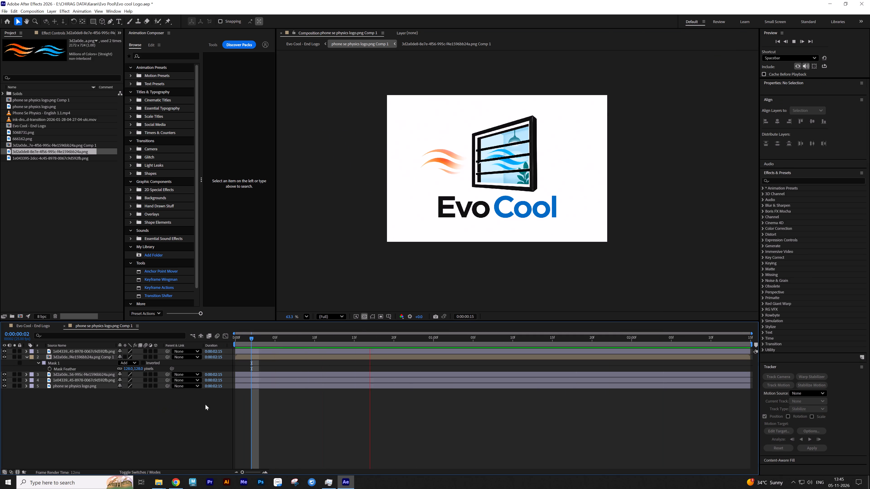
pyautogui.press('space')
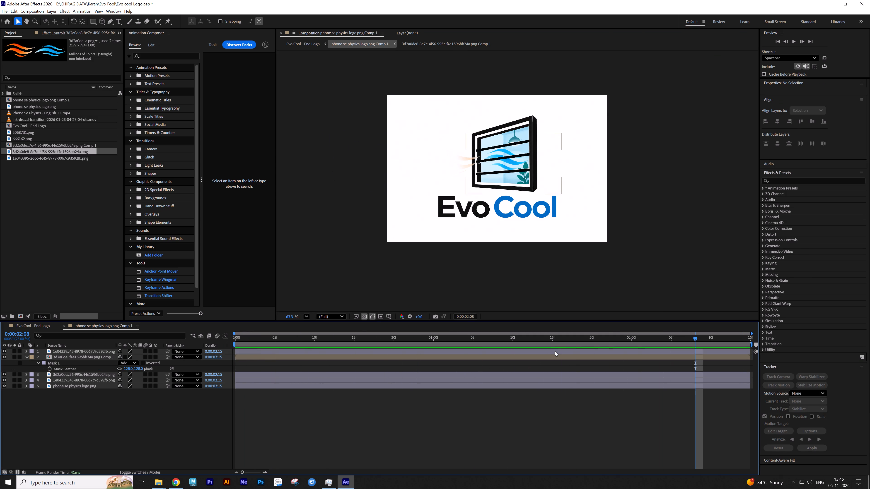
# At 0:00:01:13, narrow the orange waves' mask so its inner edge stops just past the window's near side bar.
pyautogui.moveTo(560, 339); pyautogui.dragTo(534, 342)
pyautogui.click(527, 417)
pyautogui.press('u')
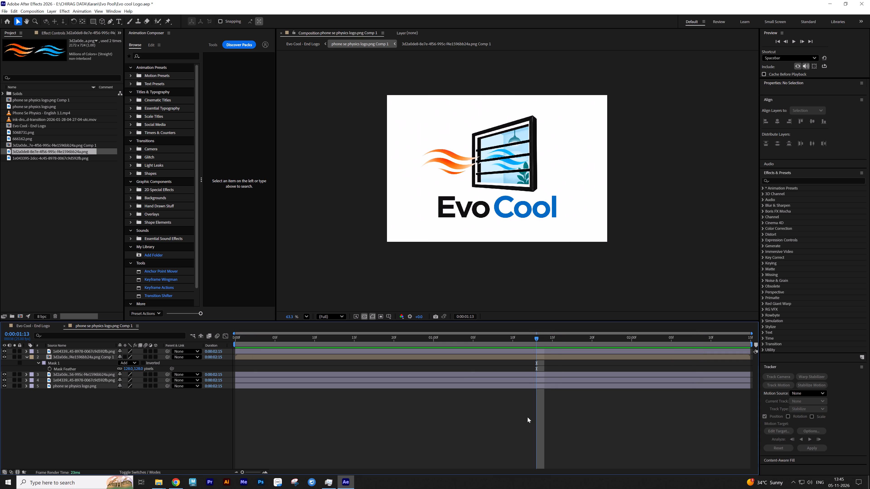
pyautogui.click(570, 358)
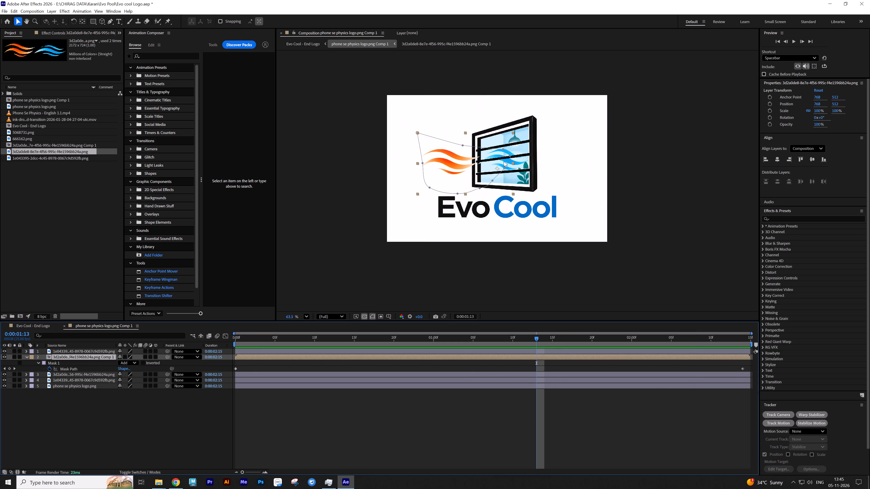
pyautogui.doubleClick(508, 157)
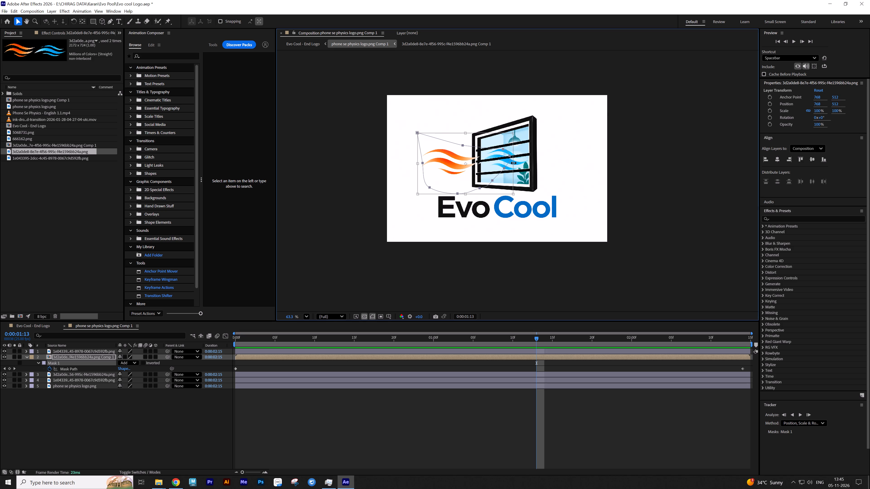
pyautogui.moveTo(514, 163); pyautogui.dragTo(487, 163)
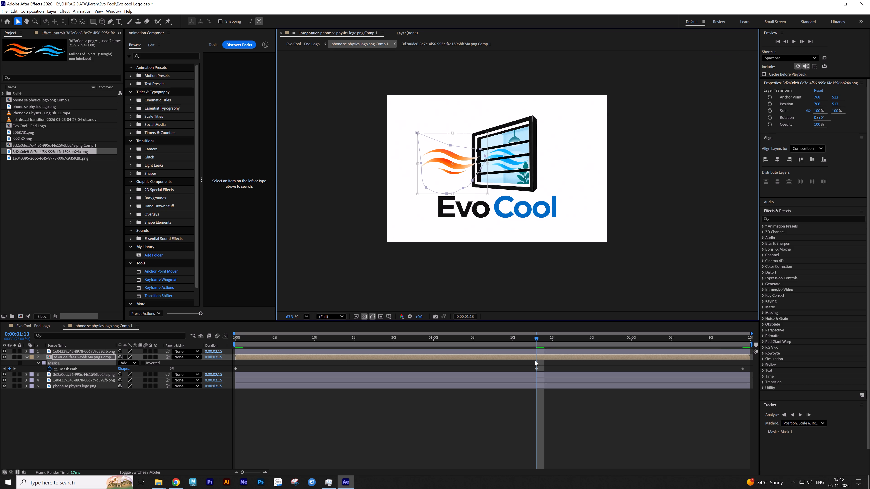
# At 0:00:02:14, move the orange waves' mask farther beyond the window and review the motion.
pyautogui.moveTo(534, 341); pyautogui.dragTo(240, 339)
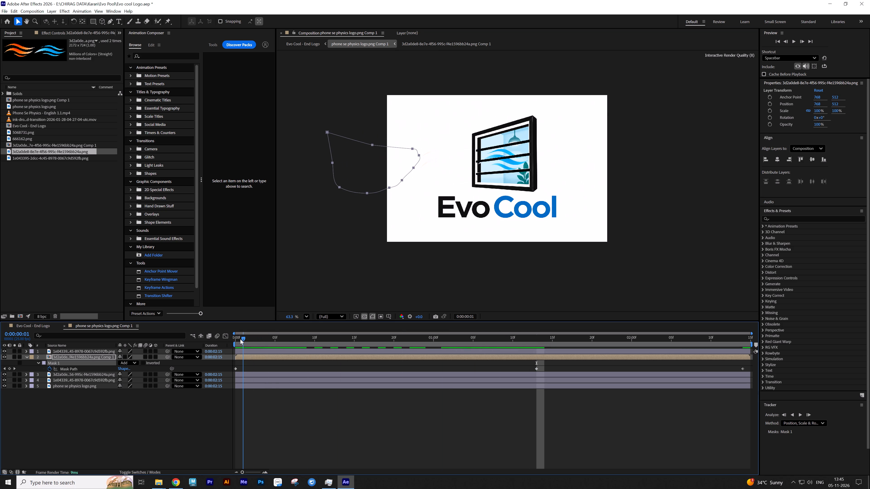
pyautogui.moveTo(240, 339); pyautogui.dragTo(651, 324)
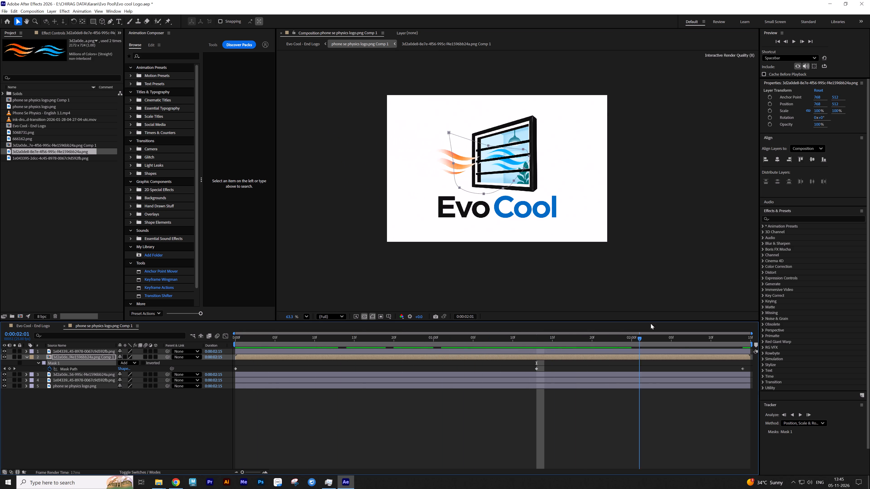
pyautogui.moveTo(651, 324); pyautogui.dragTo(821, 314)
pyautogui.click(654, 403)
pyautogui.press('s')
pyautogui.press('s')
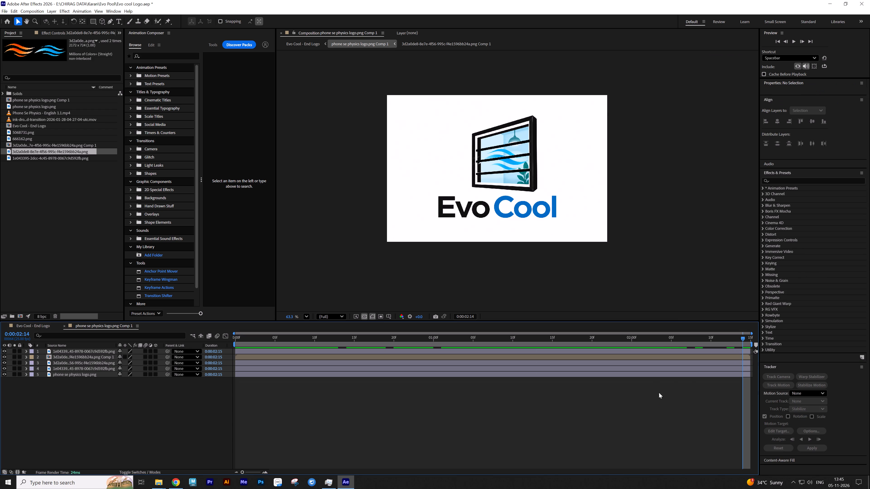
pyautogui.click(715, 360)
pyautogui.click(715, 358)
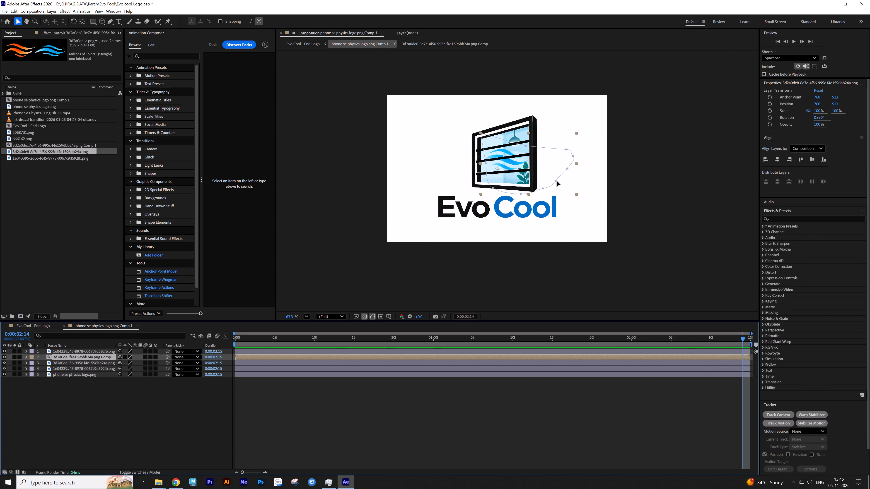
pyautogui.doubleClick(557, 181)
pyautogui.moveTo(529, 182); pyautogui.dragTo(546, 182)
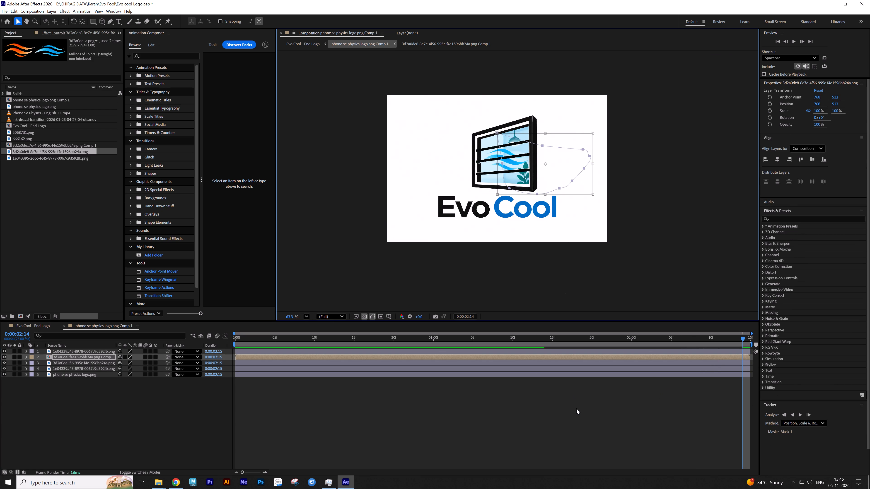
pyautogui.click(576, 408)
pyautogui.moveTo(420, 346); pyautogui.dragTo(272, 345)
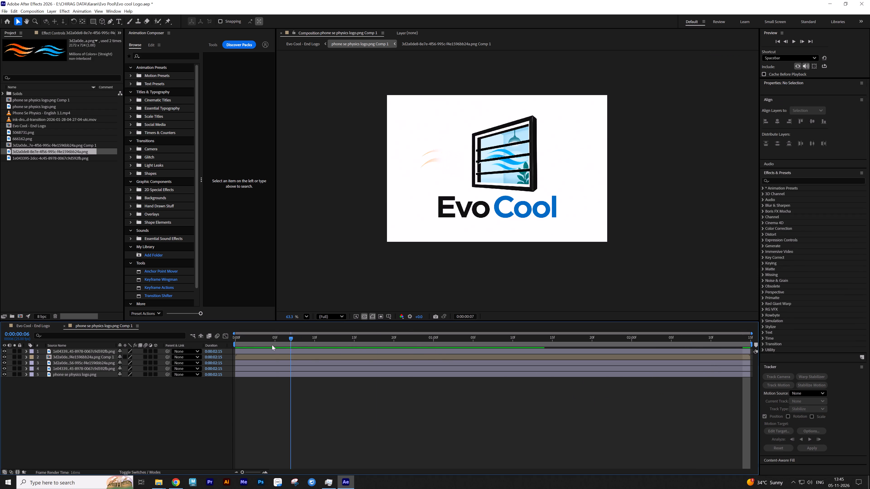
pyautogui.moveTo(272, 345); pyautogui.dragTo(733, 352)
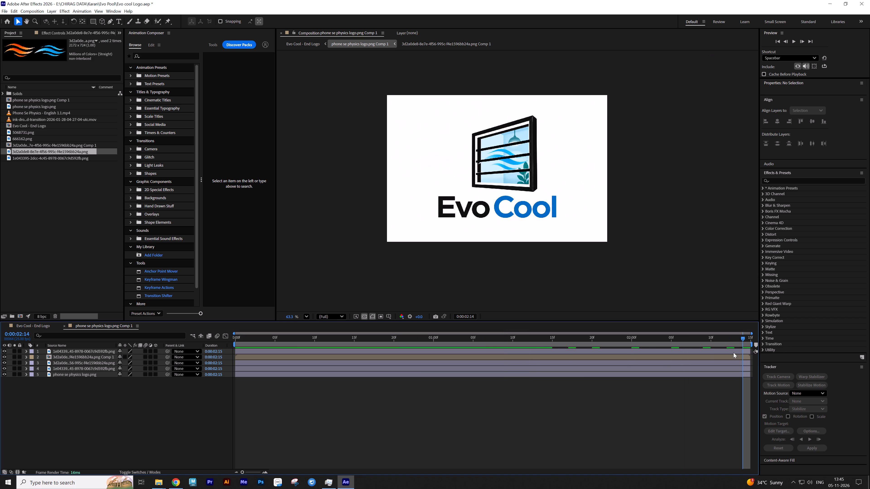
pyautogui.moveTo(733, 352); pyautogui.dragTo(564, 362)
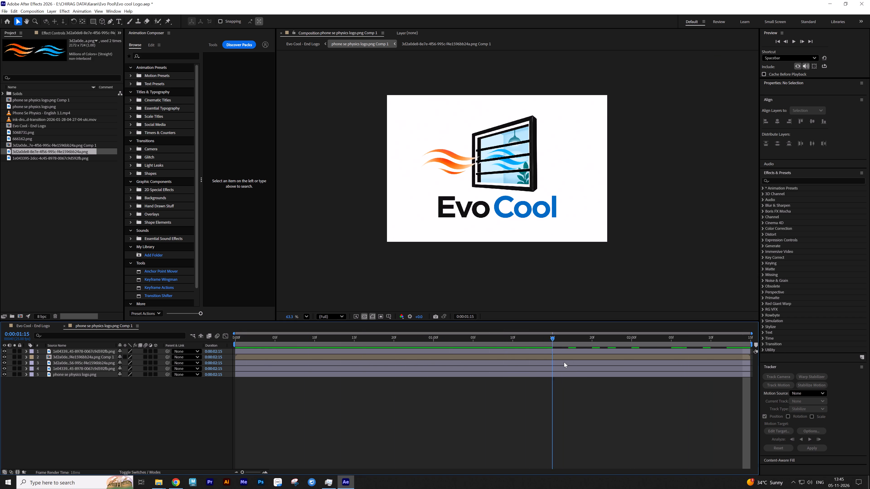
# At 0:00:00:00, copy the blue waves' mask and pre-compose the layer with all attributes moved into the new composition.
pyautogui.moveTo(564, 362); pyautogui.dragTo(78, 368)
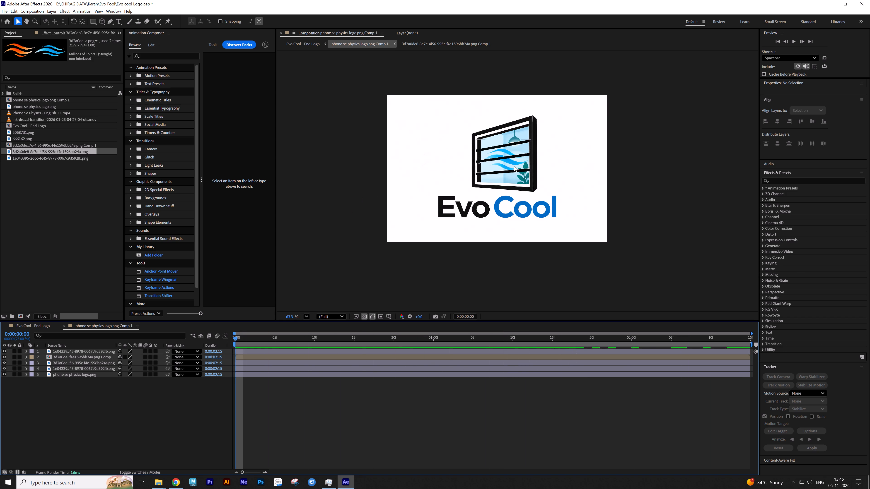
pyautogui.click(514, 166)
pyautogui.click(91, 362)
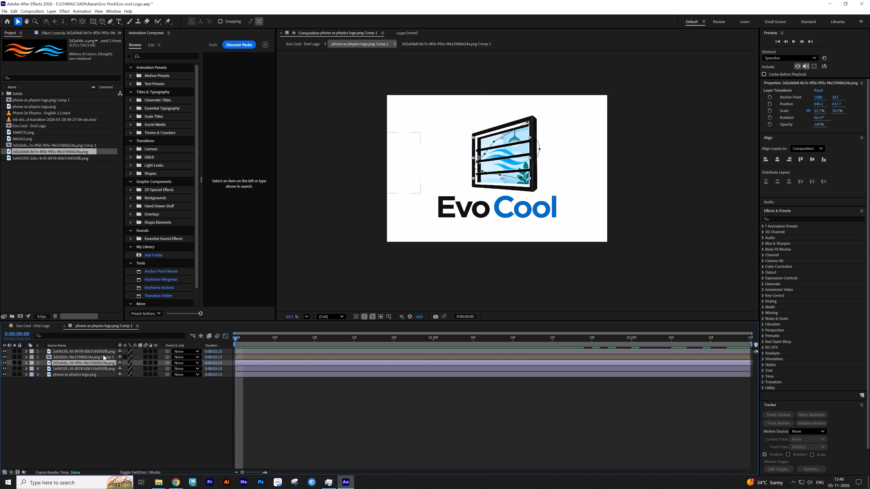
pyautogui.press('m')
pyautogui.click(75, 368)
pyautogui.hotkey('ctrl', 'c')
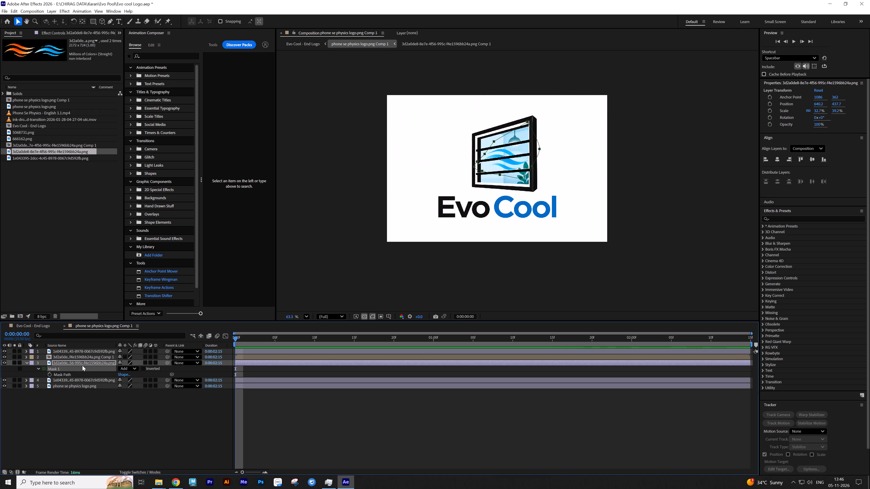
pyautogui.click(85, 361)
pyautogui.hotkey('ctrl', 'shift', 'c')
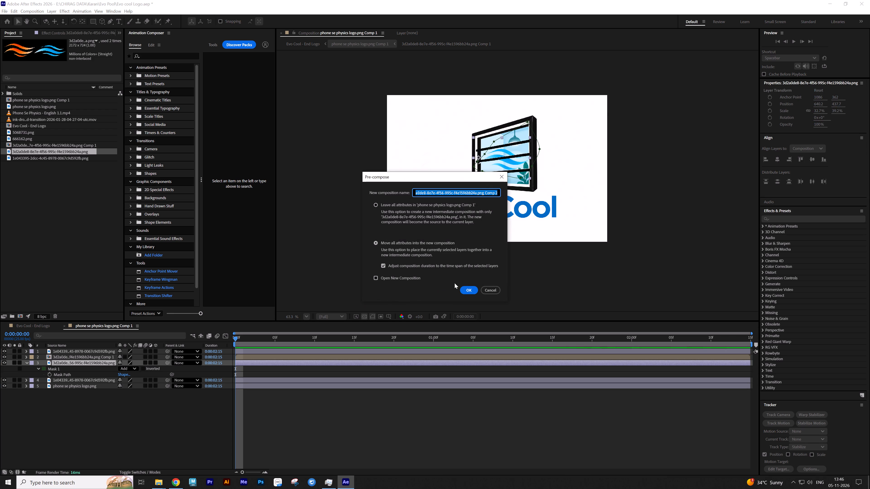
pyautogui.click(471, 288)
# Paste the copied mask onto the pre-composed blue waves and shrink and reposition it to fit over the window.
pyautogui.hotkey('ctrl', 'v')
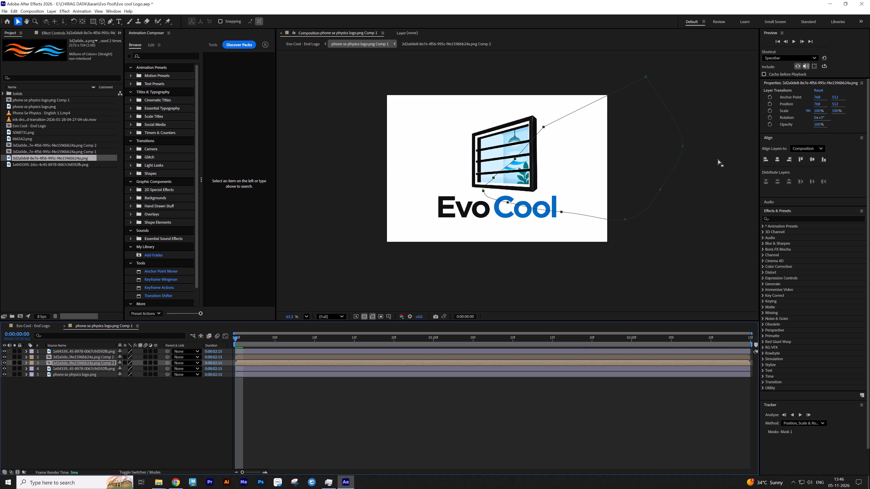
pyautogui.doubleClick(647, 76)
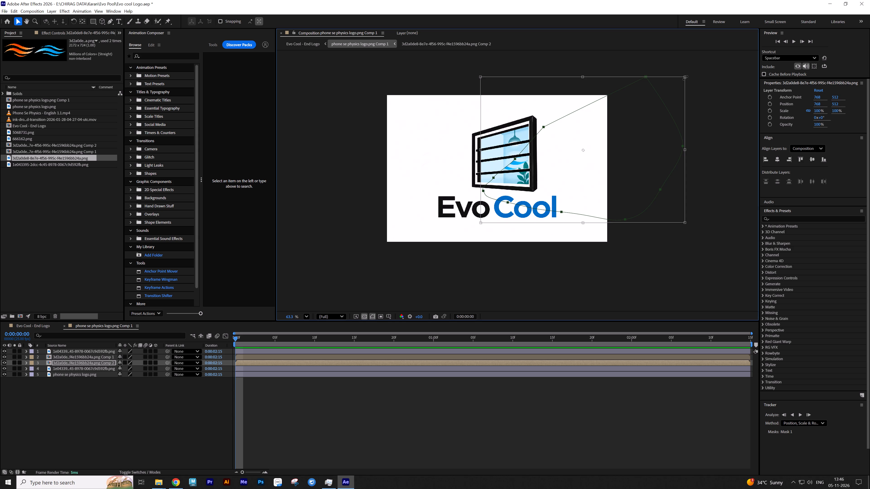
pyautogui.moveTo(685, 77); pyautogui.dragTo(570, 165)
pyautogui.moveTo(555, 184); pyautogui.dragTo(539, 149)
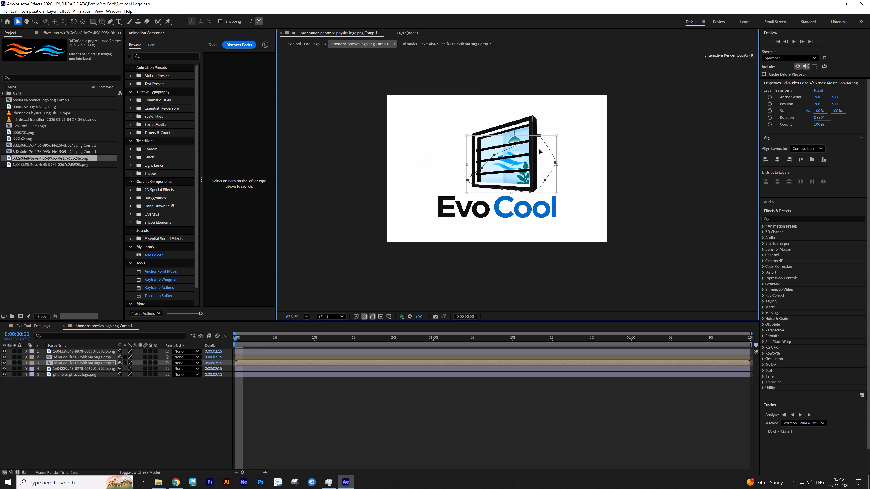
pyautogui.moveTo(539, 149); pyautogui.dragTo(526, 145)
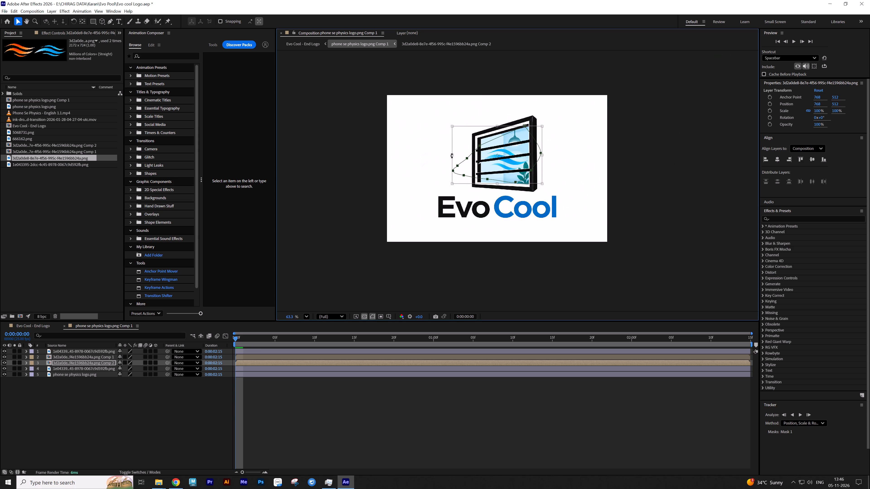
pyautogui.moveTo(453, 155); pyautogui.dragTo(467, 153)
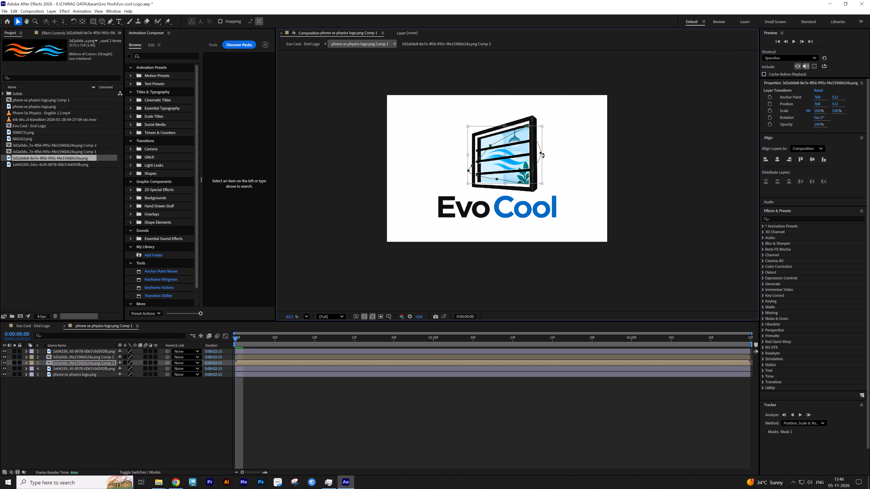
pyautogui.moveTo(541, 155); pyautogui.dragTo(536, 156)
# Keyframe the blue waves' Mask Path from beside the window at 0:00:00:00 to past its far side at 0:00:02:14.
pyautogui.moveTo(523, 159); pyautogui.dragTo(450, 163)
pyautogui.press('m')
pyautogui.click(49, 375)
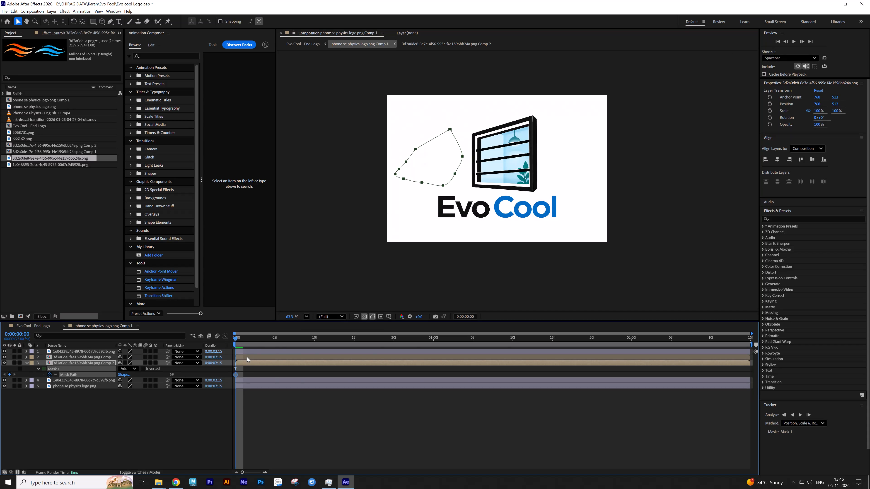
pyautogui.moveTo(261, 339); pyautogui.dragTo(787, 338)
pyautogui.moveTo(455, 173); pyautogui.dragTo(589, 173)
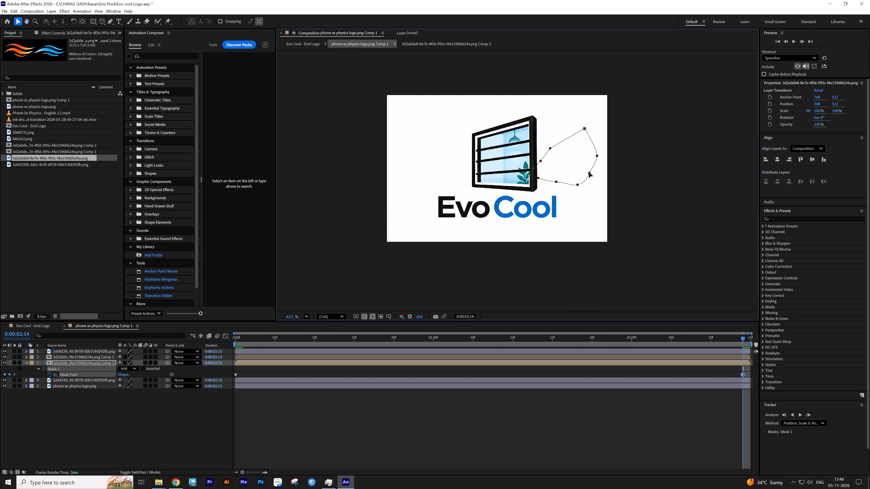
pyautogui.click(538, 409)
pyautogui.moveTo(740, 336); pyautogui.dragTo(720, 339)
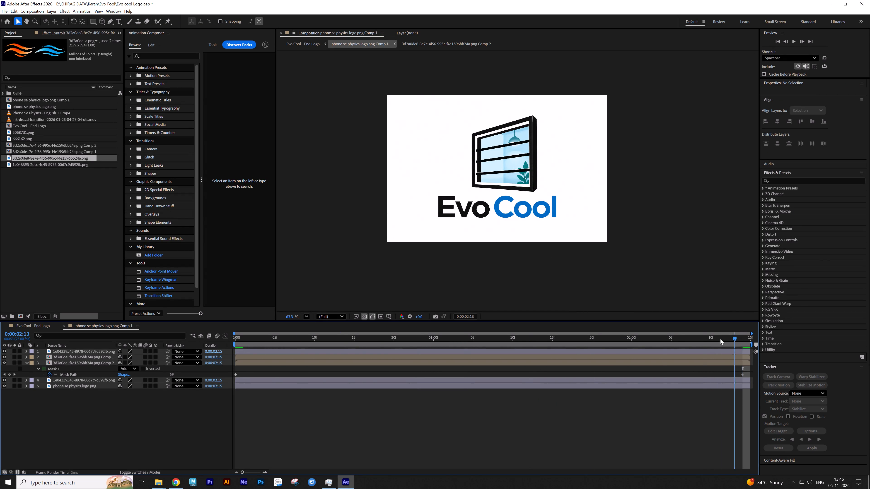
pyautogui.moveTo(720, 339); pyautogui.dragTo(384, 348)
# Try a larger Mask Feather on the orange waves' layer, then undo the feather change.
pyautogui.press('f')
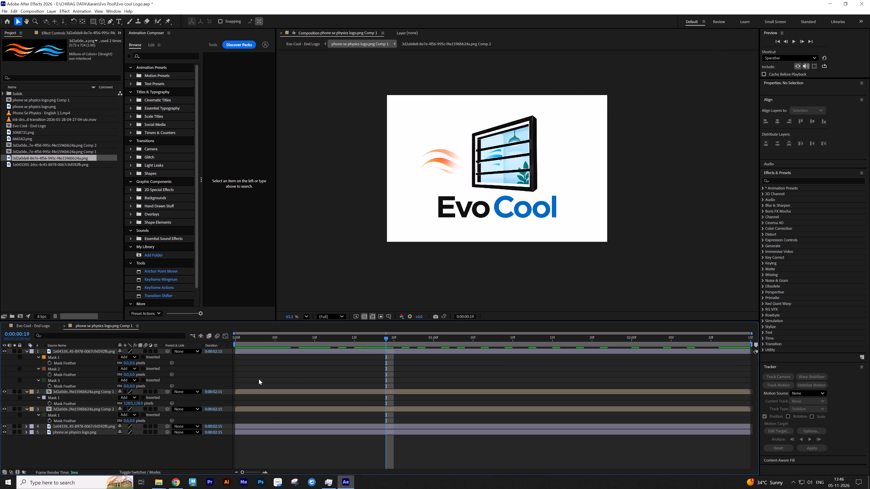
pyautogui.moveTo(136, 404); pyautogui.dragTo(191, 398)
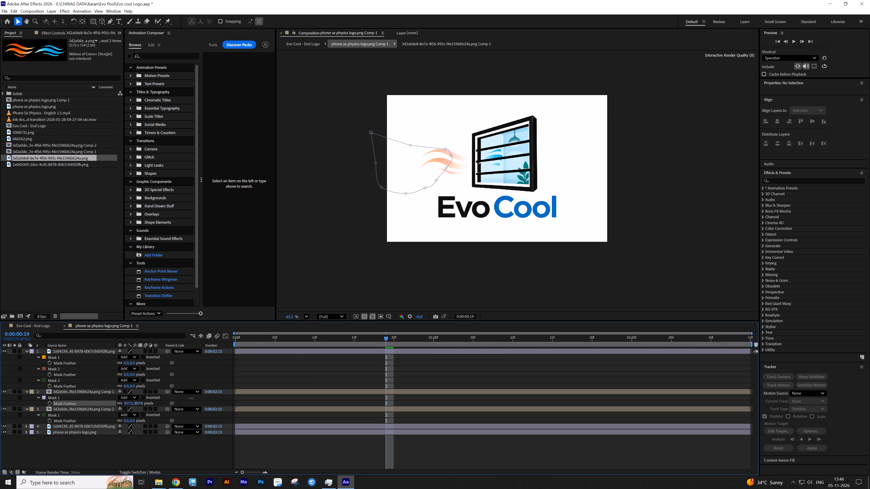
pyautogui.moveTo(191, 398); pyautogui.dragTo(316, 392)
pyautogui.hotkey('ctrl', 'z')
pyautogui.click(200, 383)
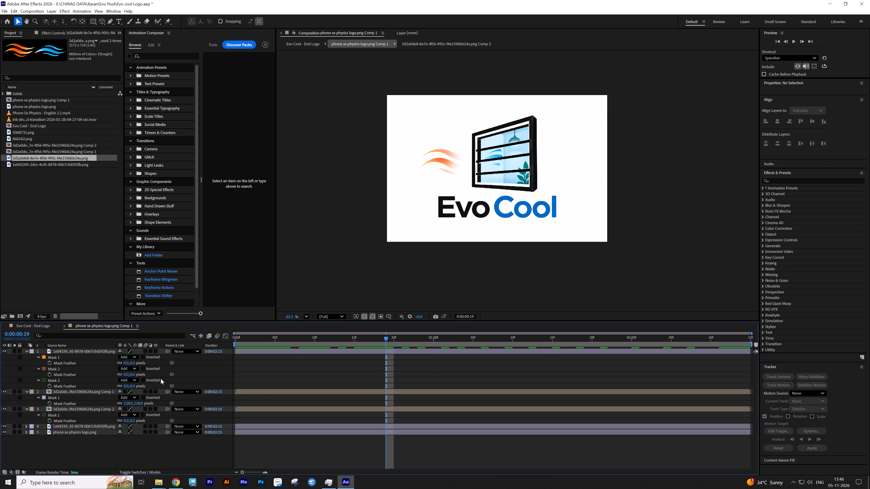
# Set the Mask Feather of the pre-composed blue waves to 128 pixels, matching the orange waves' mask.
pyautogui.moveTo(133, 421); pyautogui.dragTo(149, 420)
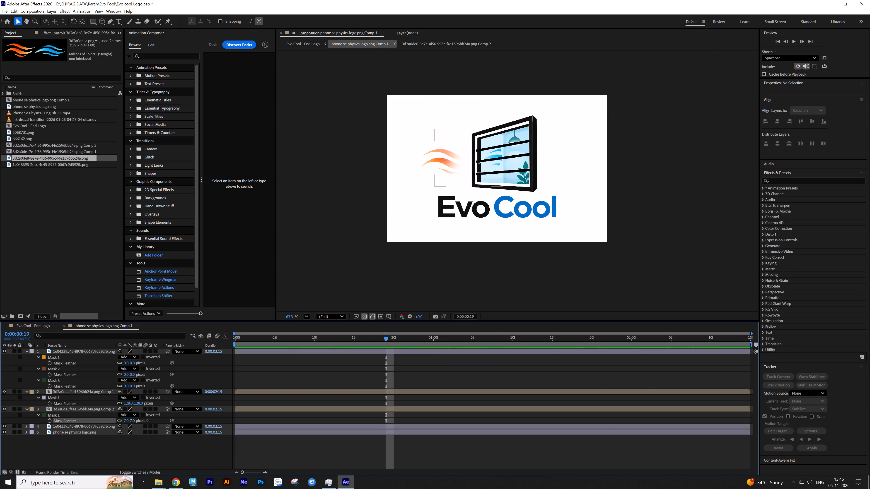
pyautogui.moveTo(149, 420); pyautogui.dragTo(159, 420)
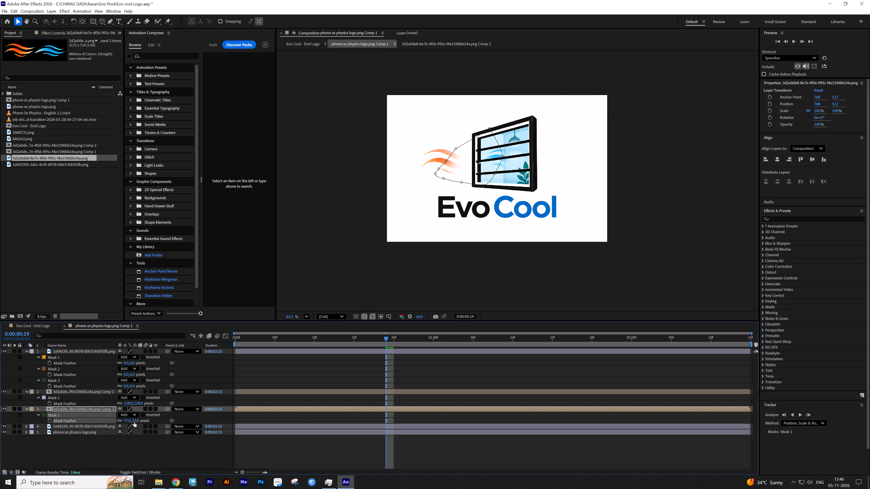
pyautogui.moveTo(135, 421); pyautogui.dragTo(141, 420)
pyautogui.moveTo(137, 421); pyautogui.dragTo(144, 421)
pyautogui.moveTo(138, 421); pyautogui.dragTo(140, 421)
pyautogui.moveTo(140, 421); pyautogui.dragTo(142, 421)
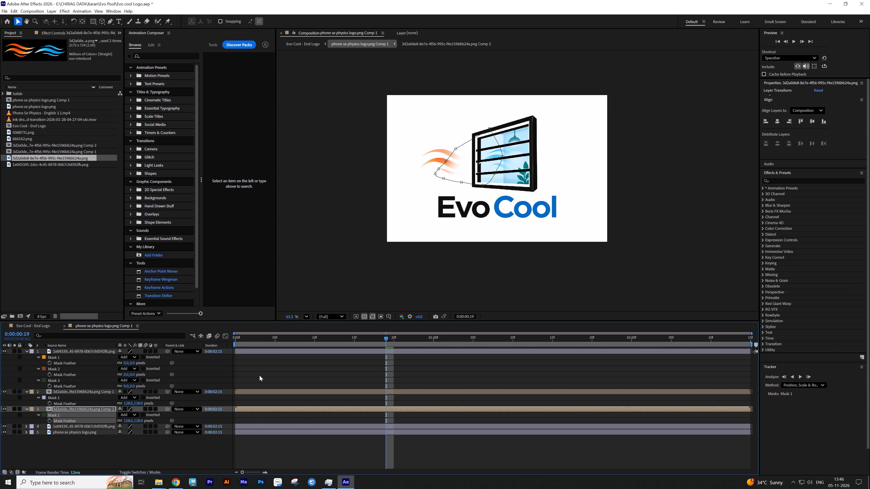
pyautogui.click(259, 375)
pyautogui.press('s')
pyautogui.press('s')
# Shift the blue waves' layer to start at about 0:00:00:16 and review how it follows the orange waves.
pyautogui.moveTo(296, 361); pyautogui.dragTo(424, 360)
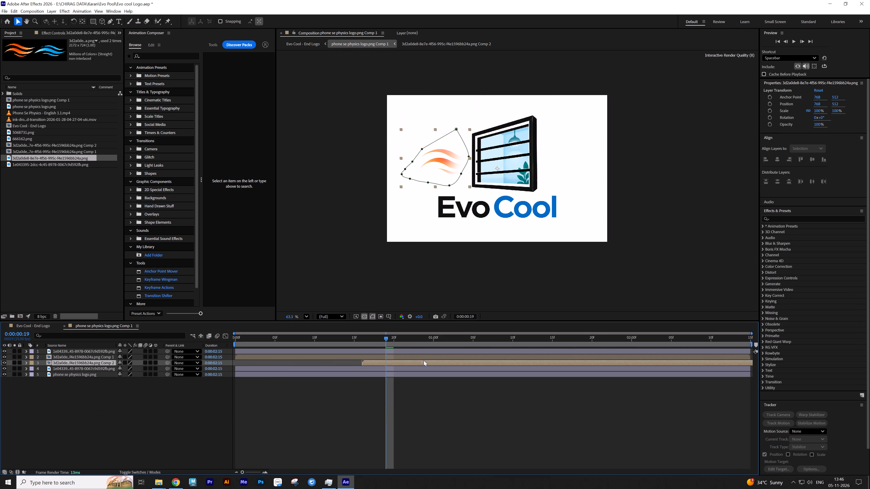
pyautogui.moveTo(424, 360); pyautogui.dragTo(424, 360)
pyautogui.moveTo(386, 342); pyautogui.dragTo(592, 326)
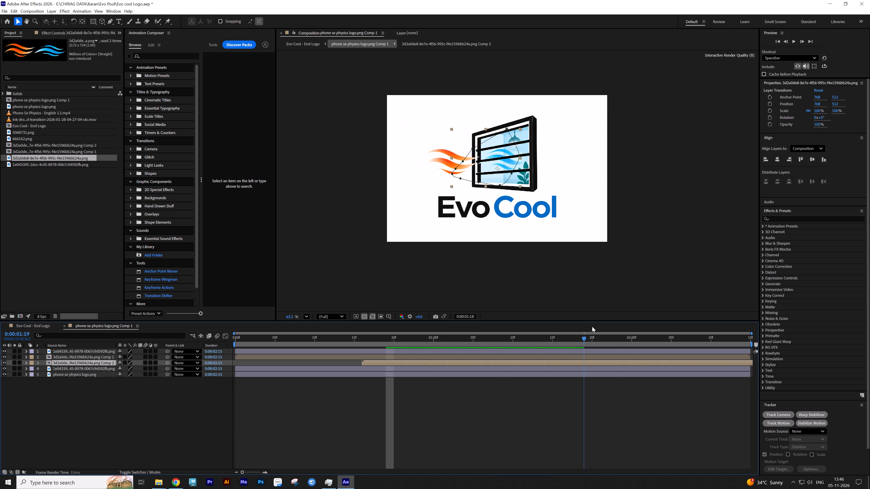
pyautogui.moveTo(592, 326); pyautogui.dragTo(437, 350)
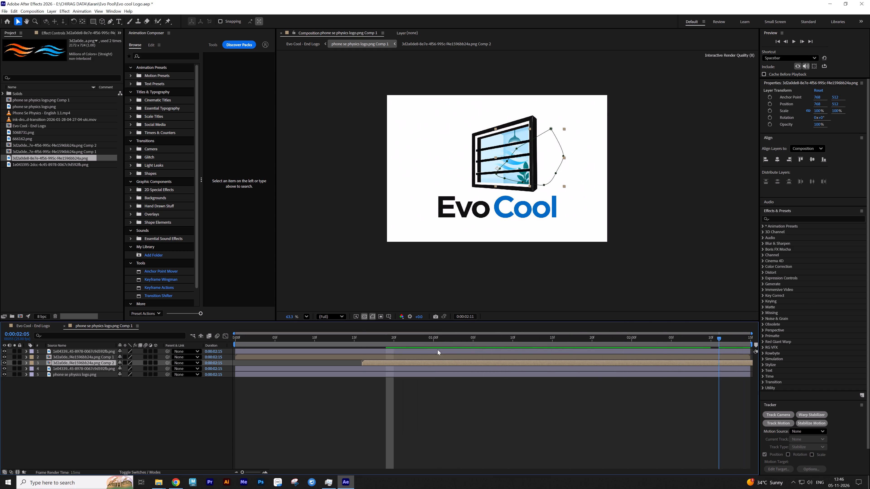
pyautogui.moveTo(437, 350); pyautogui.dragTo(112, 371)
pyautogui.click(336, 398)
pyautogui.write('ss')
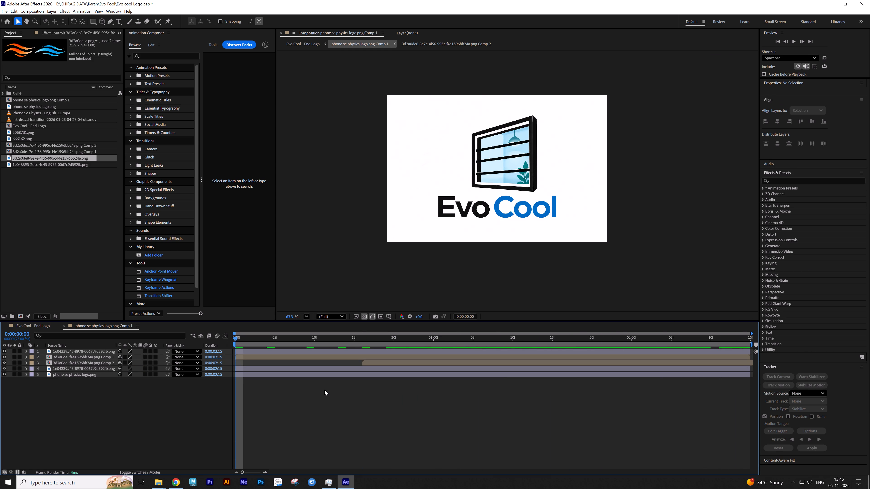
# Lengthen the logo composition's duration by changing its seconds value to 10.
pyautogui.hotkey('ctrl', 'k')
pyautogui.click(396, 277)
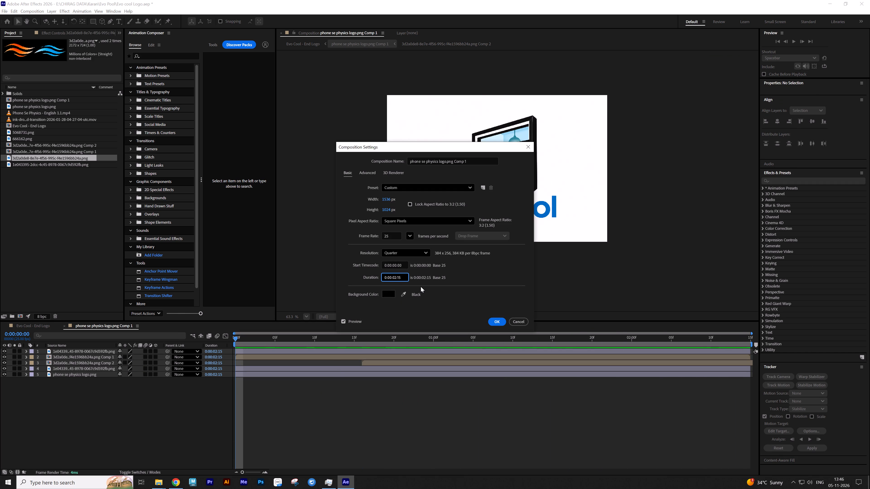
pyautogui.press('BackSpace')
pyautogui.write('10')
pyautogui.press('Return')
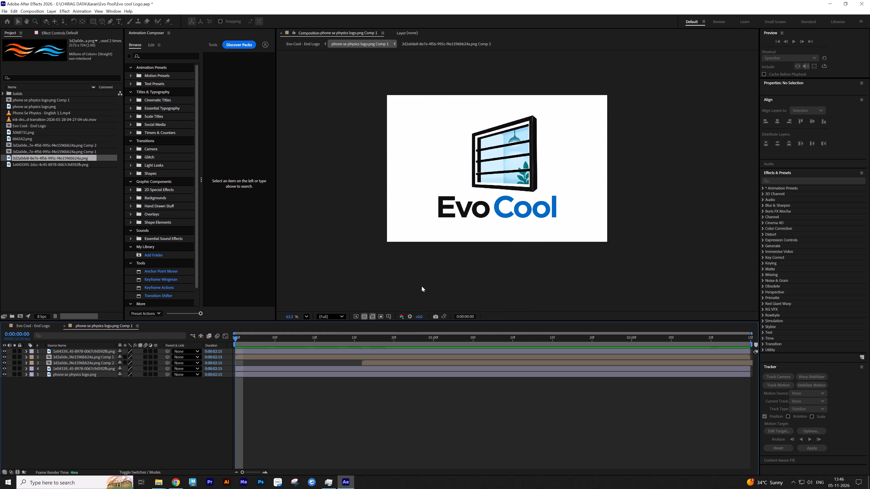
# Extend the still logo image layers so they span the whole lengthened composition.
pyautogui.press('-')
pyautogui.press('-')
pyautogui.press('-')
pyautogui.press('-')
pyautogui.press('-')
pyautogui.press('-')
pyautogui.hotkey('ctrl', 'a')
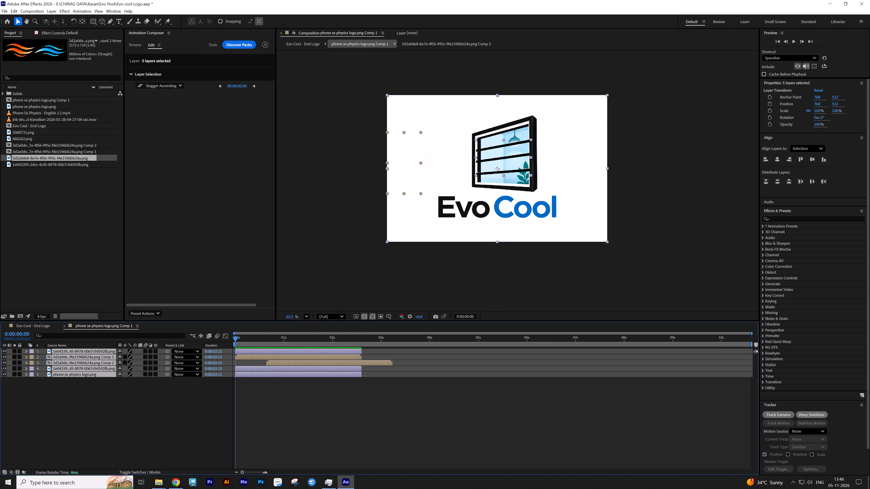
pyautogui.moveTo(363, 374); pyautogui.dragTo(869, 374)
pyautogui.click(393, 397)
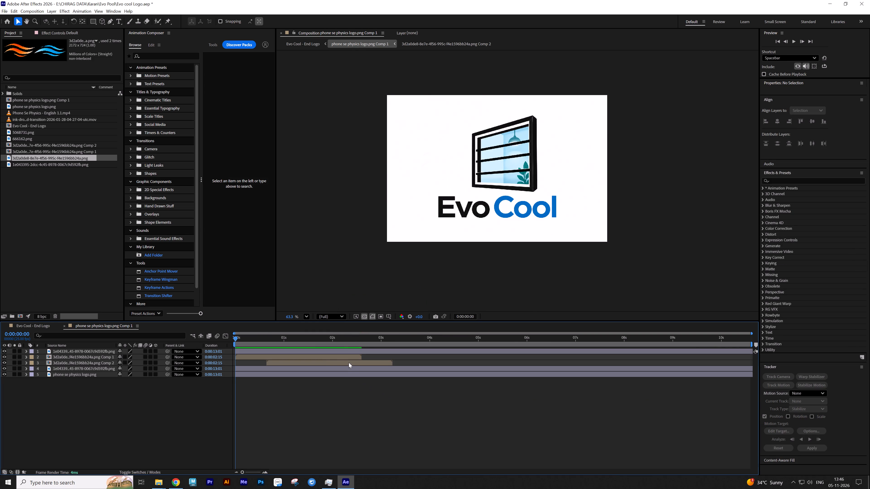
# Duplicate the orange and blue wave pair twice, starting the copies back to back at about 0:00:03:06 and 0:00:06:12.
pyautogui.click(324, 359)
pyautogui.keyDown('ctrl'); pyautogui.click(318, 362); pyautogui.keyUp('ctrl')
pyautogui.hotkey('ctrl', 'd')
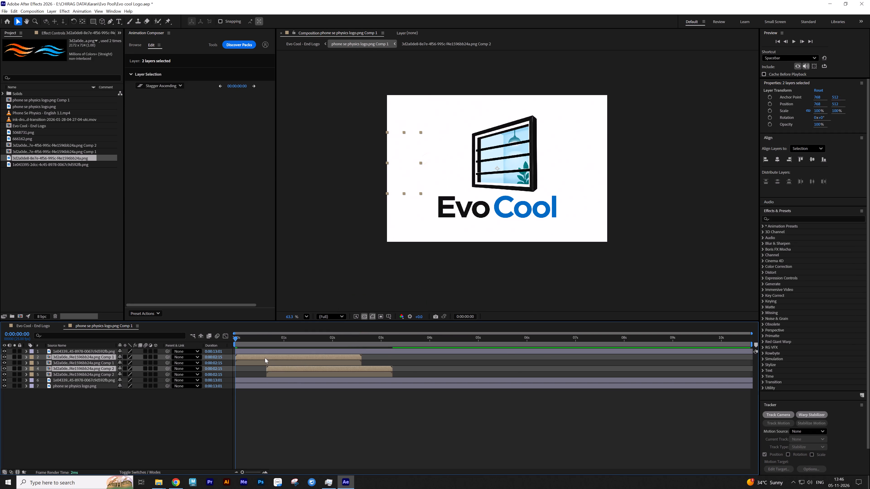
pyautogui.moveTo(265, 358); pyautogui.dragTo(423, 357)
pyautogui.hotkey('ctrl', 'd')
pyautogui.moveTo(411, 357); pyautogui.dragTo(413, 357)
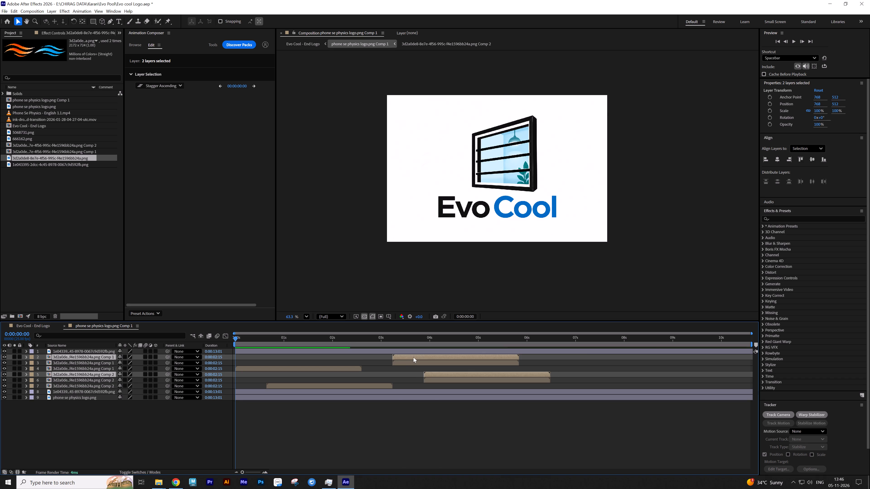
pyautogui.moveTo(413, 357); pyautogui.dragTo(570, 359)
pyautogui.click(566, 373)
pyautogui.click(581, 364)
pyautogui.write('ss')
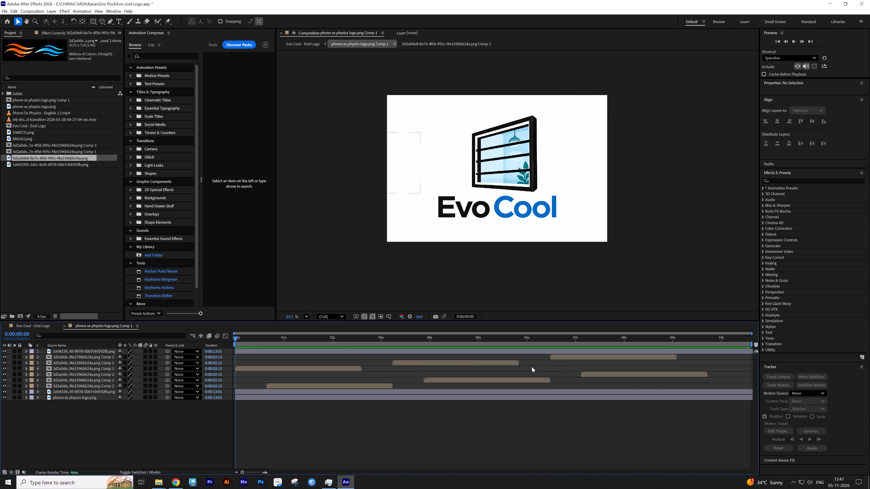
# Reorder the wave layers so each blue wave layer sits directly below its matching orange wave layer.
pyautogui.click(448, 374)
pyautogui.click(444, 376)
pyautogui.click(439, 380)
pyautogui.moveTo(109, 380); pyautogui.dragTo(109, 380)
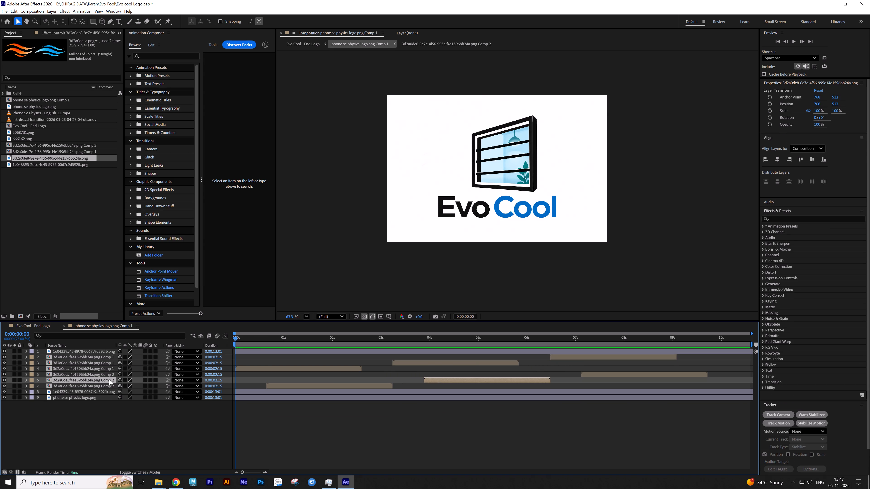
pyautogui.moveTo(109, 380); pyautogui.dragTo(108, 365)
pyautogui.click(595, 380)
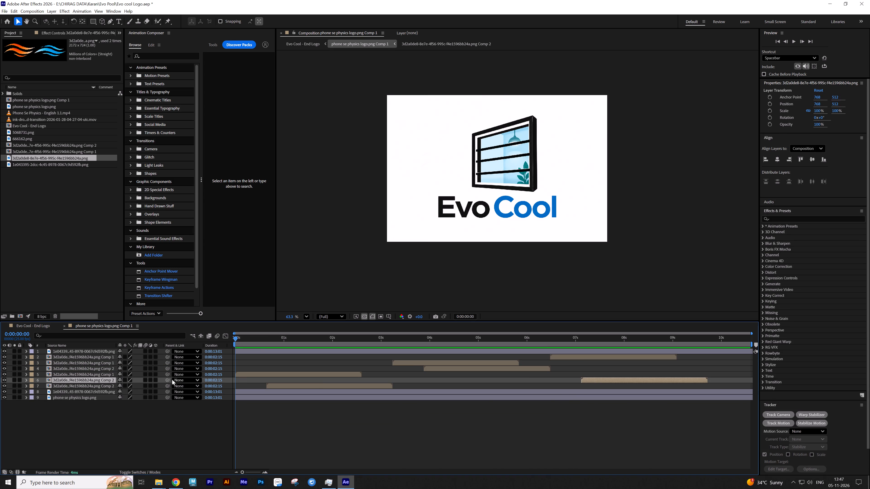
pyautogui.moveTo(113, 379); pyautogui.dragTo(113, 360)
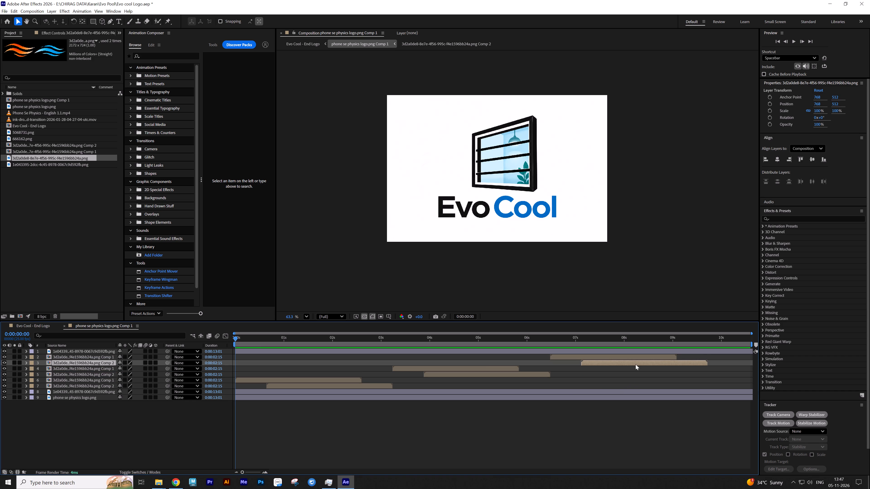
pyautogui.click(581, 374)
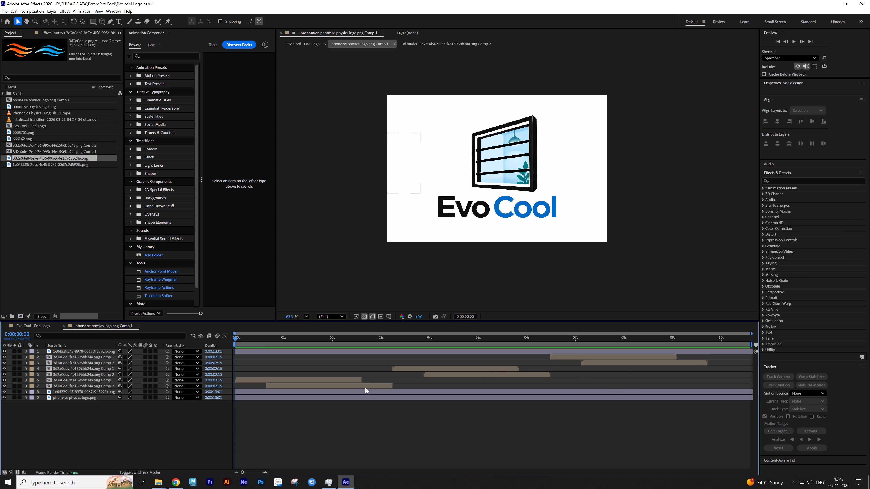
# Shift all six wave layers later together so the first orange waves start at about 0:00:00:22.
pyautogui.keyDown('shift'); pyautogui.click(362, 386); pyautogui.keyUp('shift')
pyautogui.keyDown('shift'); pyautogui.click(596, 359); pyautogui.keyUp('shift')
pyautogui.moveTo(604, 356); pyautogui.dragTo(636, 356)
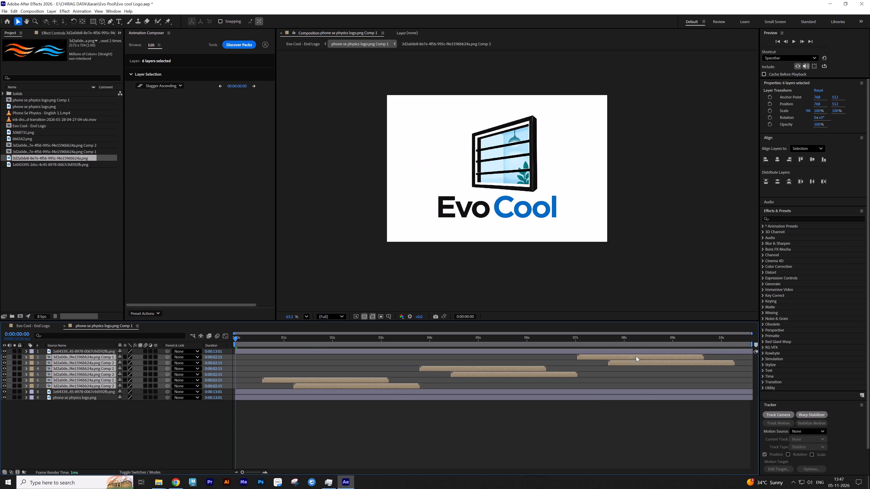
pyautogui.moveTo(636, 356); pyautogui.dragTo(646, 357)
pyautogui.click(633, 377)
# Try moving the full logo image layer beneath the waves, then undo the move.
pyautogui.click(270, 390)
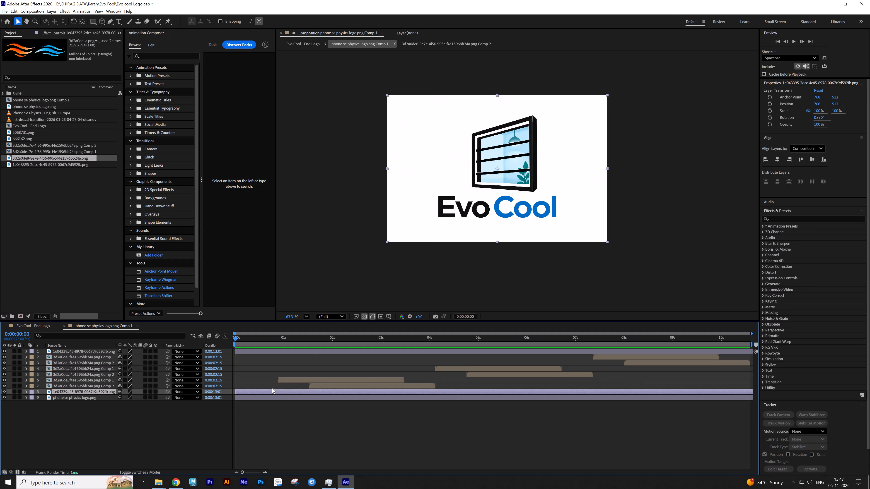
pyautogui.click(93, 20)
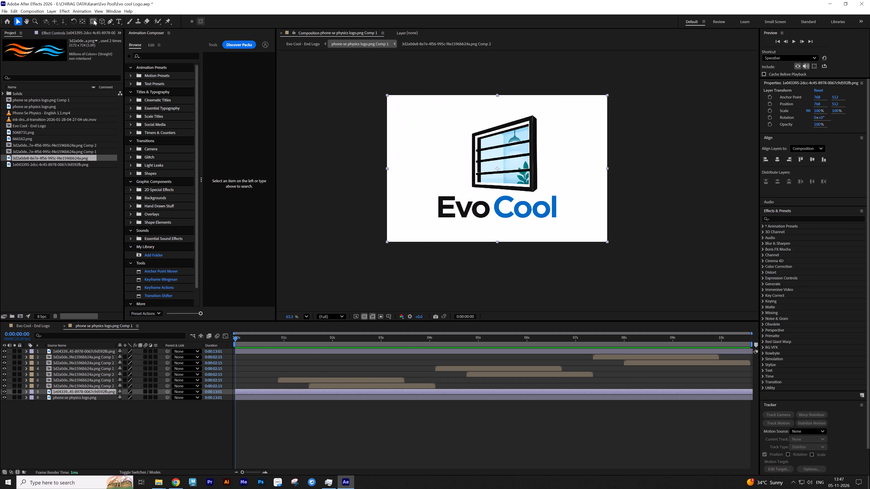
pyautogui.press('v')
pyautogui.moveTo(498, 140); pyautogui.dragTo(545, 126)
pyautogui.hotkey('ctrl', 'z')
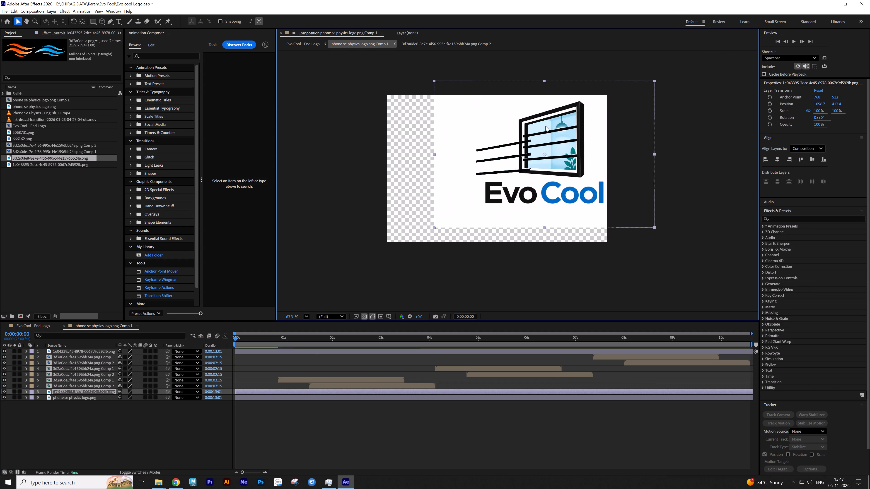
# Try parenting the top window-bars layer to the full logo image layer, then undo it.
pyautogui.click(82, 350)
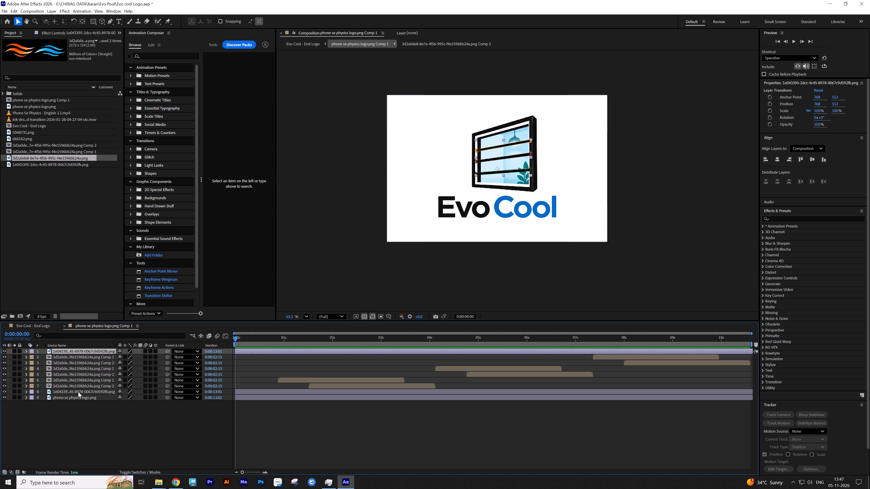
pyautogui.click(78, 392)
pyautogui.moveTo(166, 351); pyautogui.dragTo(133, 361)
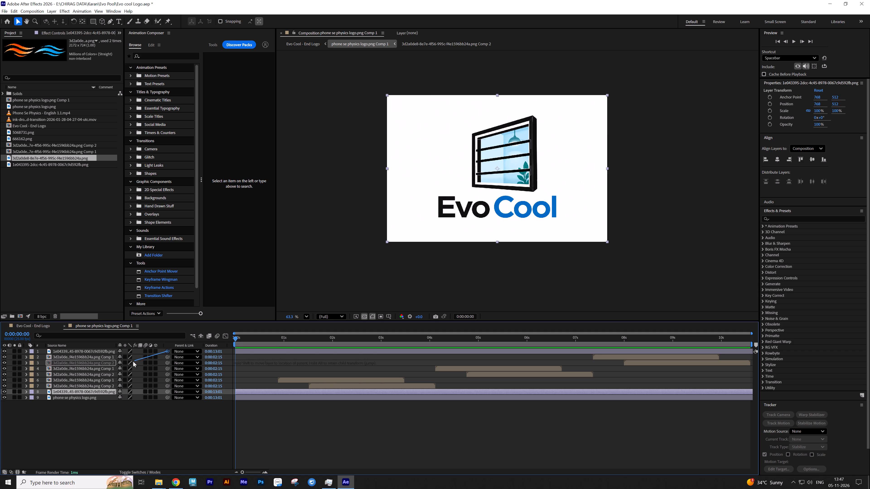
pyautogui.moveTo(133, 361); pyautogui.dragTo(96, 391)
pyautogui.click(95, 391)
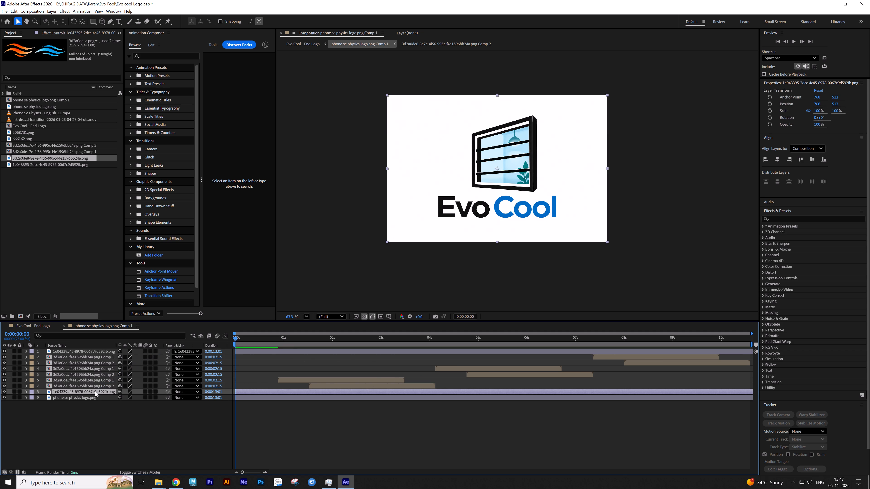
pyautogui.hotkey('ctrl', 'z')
# Duplicate the full logo image layer and parent the top window-bars layer to the duplicate.
pyautogui.hotkey('ctrl', 'd')
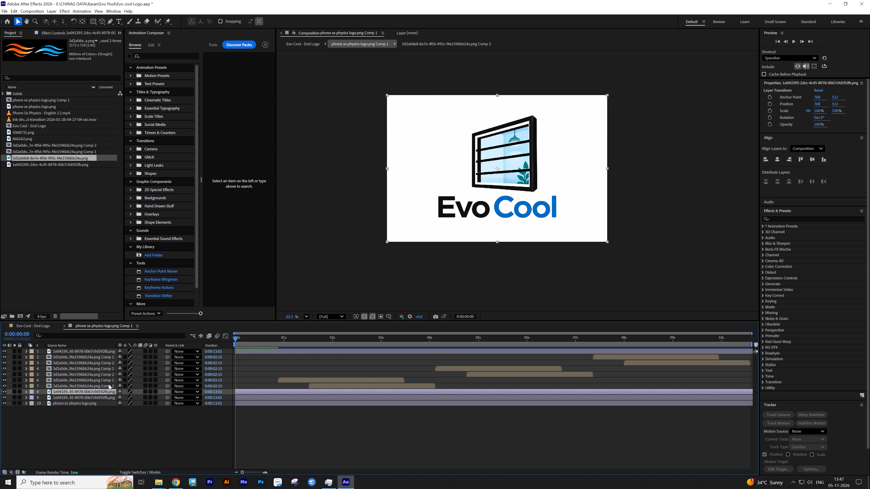
pyautogui.moveTo(169, 351); pyautogui.dragTo(88, 390)
# Draw a rectangular mask around the whole window on the duplicated logo layer.
pyautogui.click(87, 390)
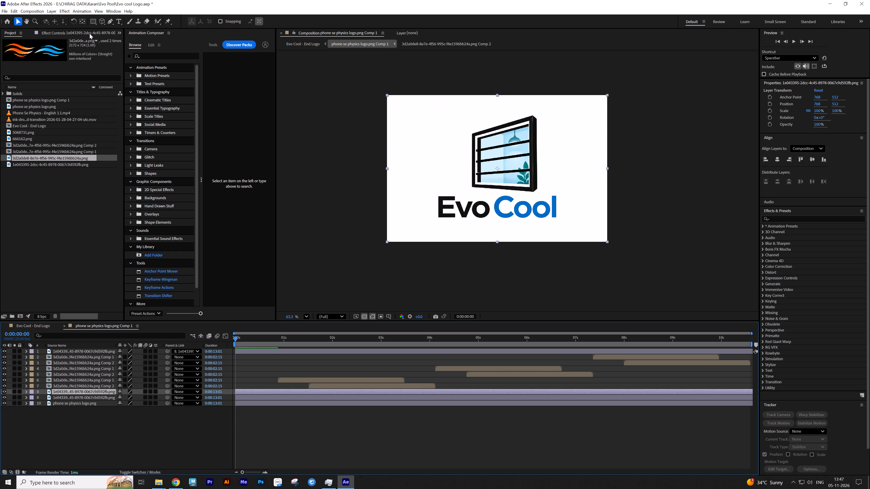
pyautogui.click(92, 23)
pyautogui.moveTo(464, 114); pyautogui.dragTo(525, 170)
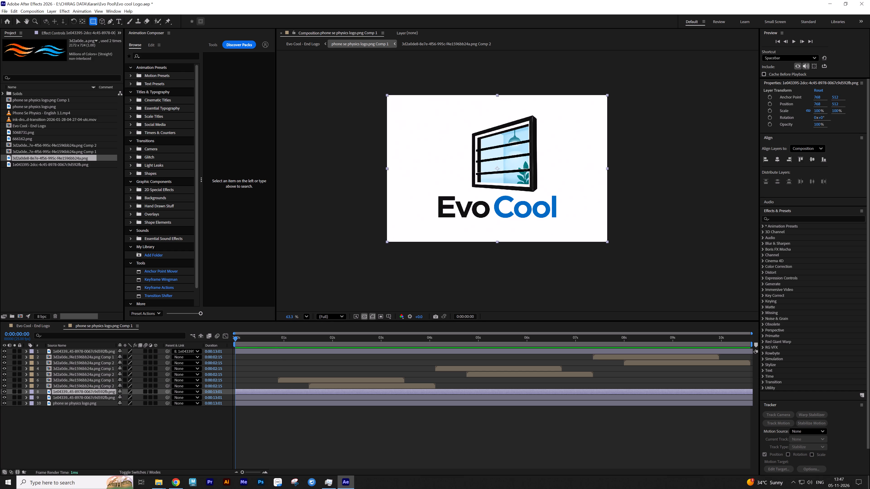
pyautogui.moveTo(525, 170); pyautogui.dragTo(541, 194)
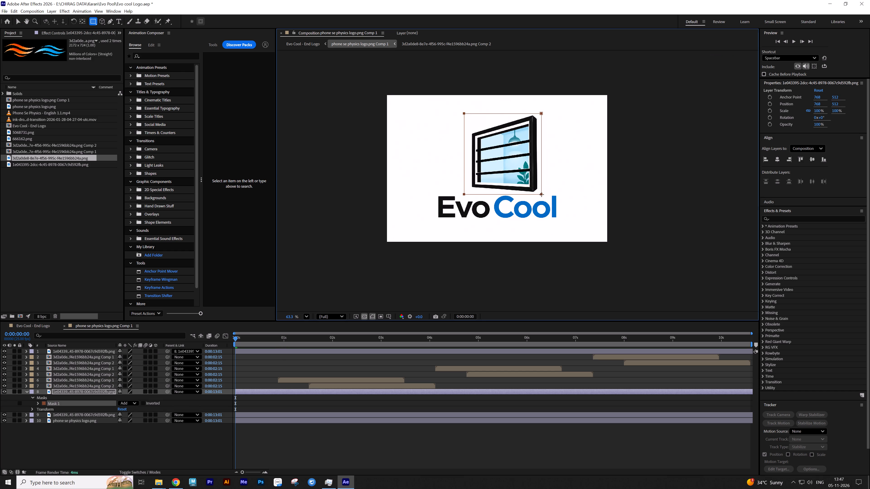
pyautogui.moveTo(541, 194); pyautogui.dragTo(540, 194)
pyautogui.click(259, 400)
pyautogui.click(259, 395)
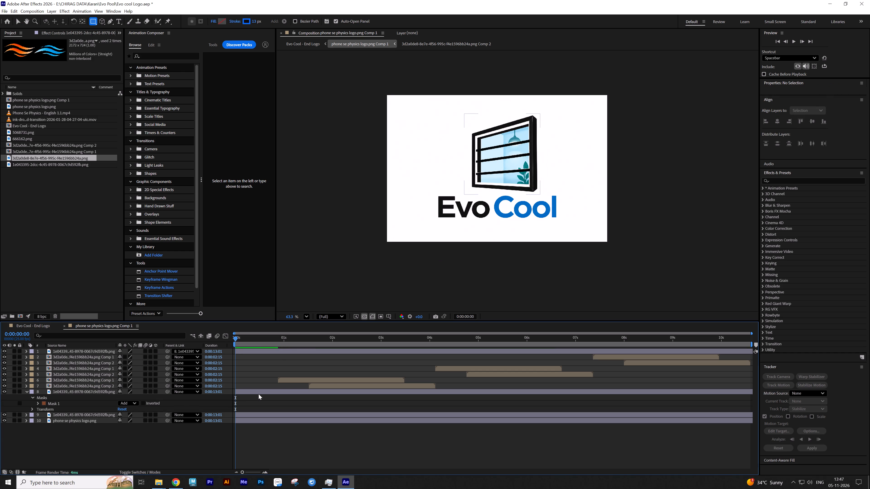
# Move the masked window layer's anchor point down to the bottom edge of the window.
pyautogui.click(259, 394)
pyautogui.press('y')
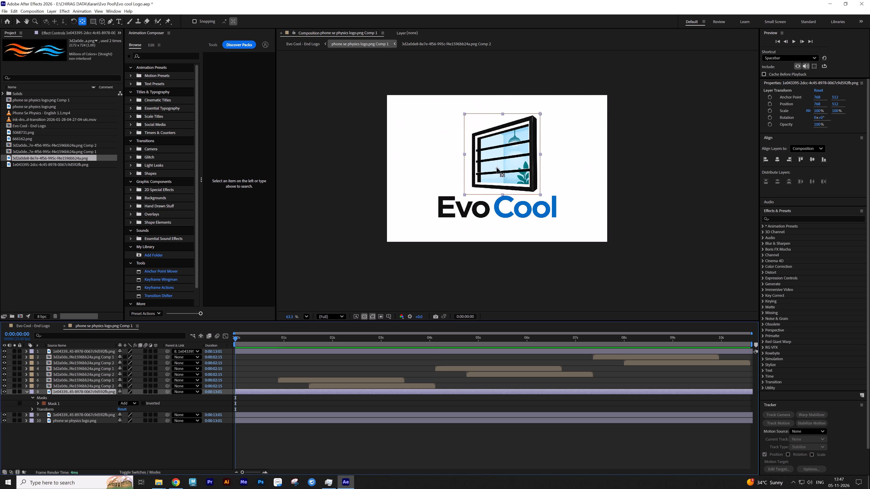
pyautogui.moveTo(497, 168); pyautogui.dragTo(501, 189)
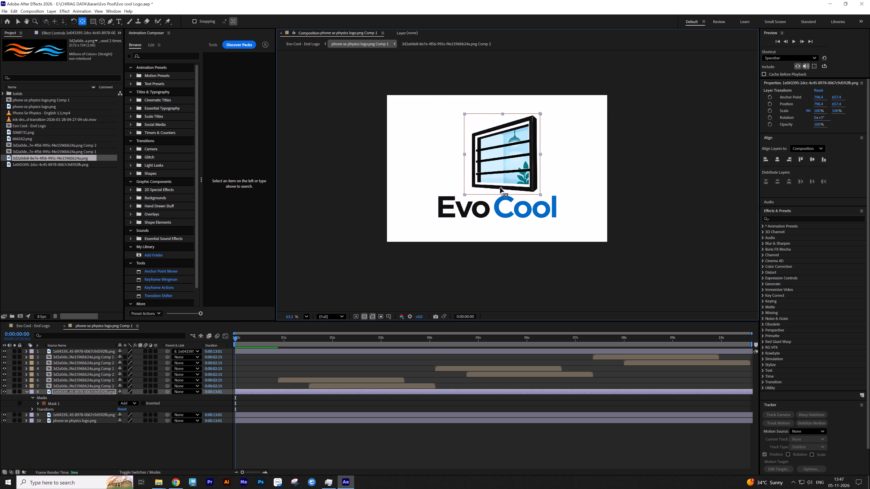
pyautogui.press('v')
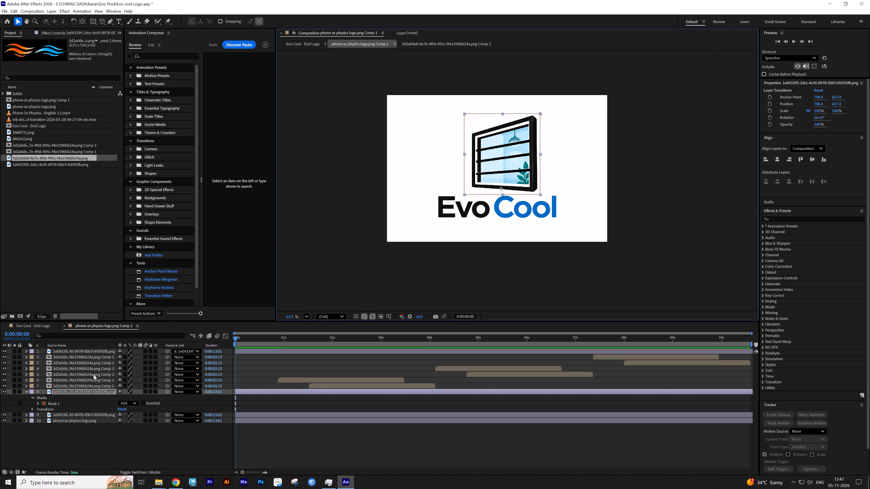
# Unlink the masked window layer's scale and keyframe it at 0:00:00:00 with 100% width and 0% height.
pyautogui.press('s')
pyautogui.click(121, 397)
pyautogui.moveTo(131, 398); pyautogui.dragTo(125, 399)
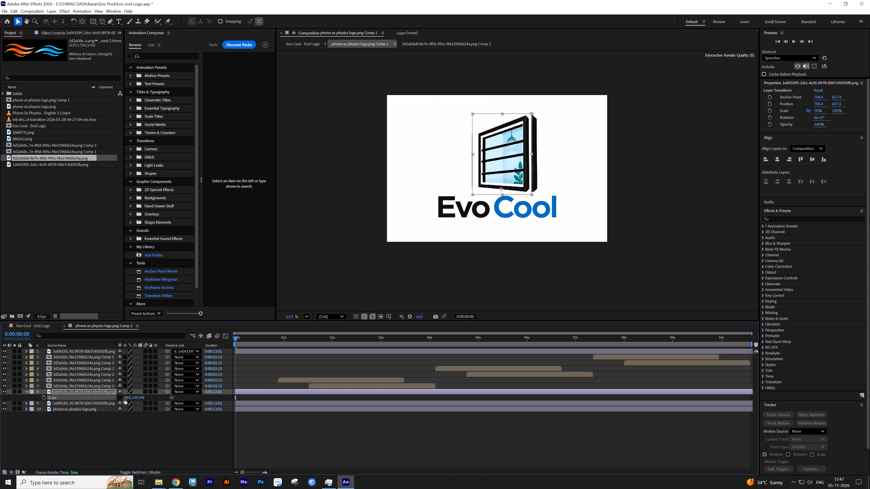
pyautogui.hotkey('ctrl', 'z')
pyautogui.moveTo(143, 398); pyautogui.dragTo(136, 399)
pyautogui.moveTo(135, 397); pyautogui.dragTo(121, 399)
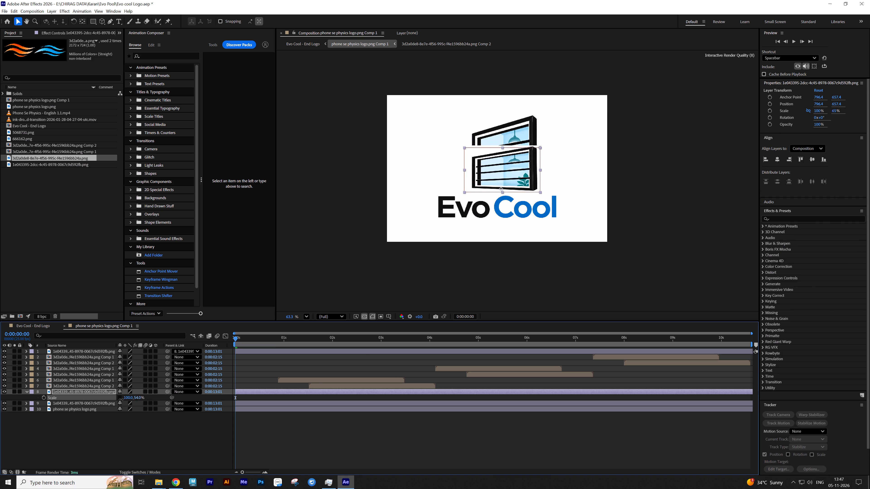
pyautogui.moveTo(121, 399); pyautogui.dragTo(105, 400)
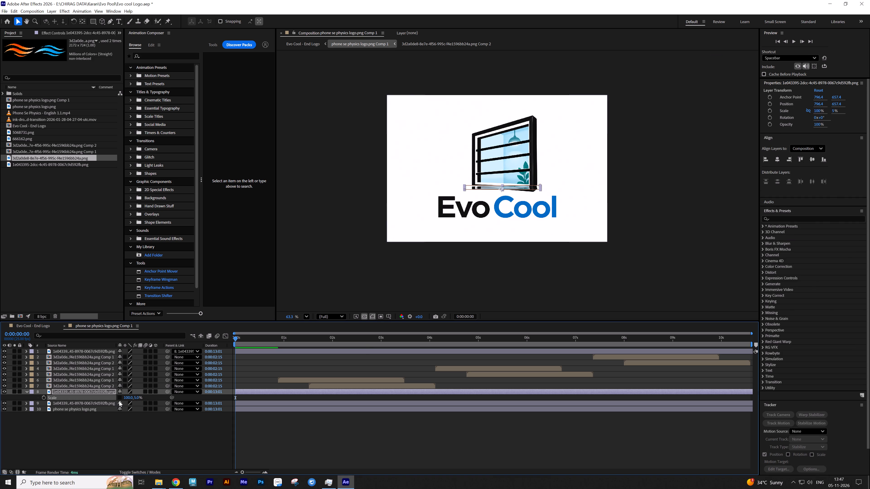
pyautogui.click(135, 398)
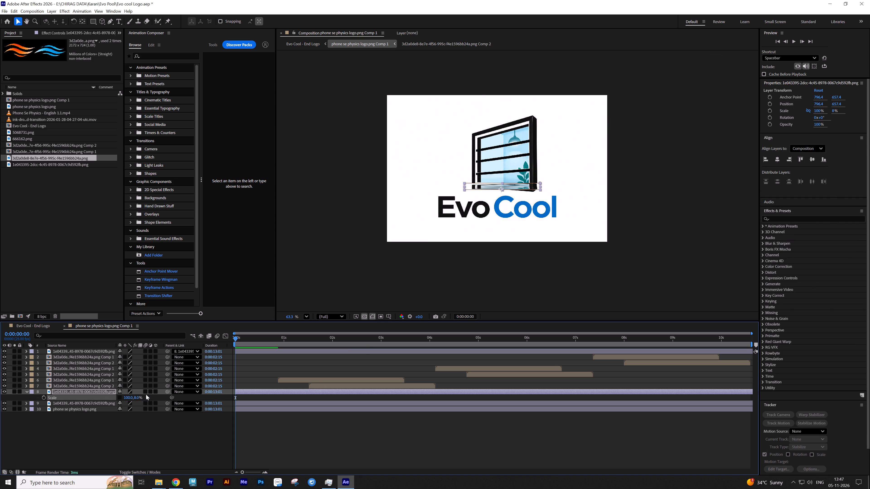
pyautogui.click(136, 398)
pyautogui.press('0')
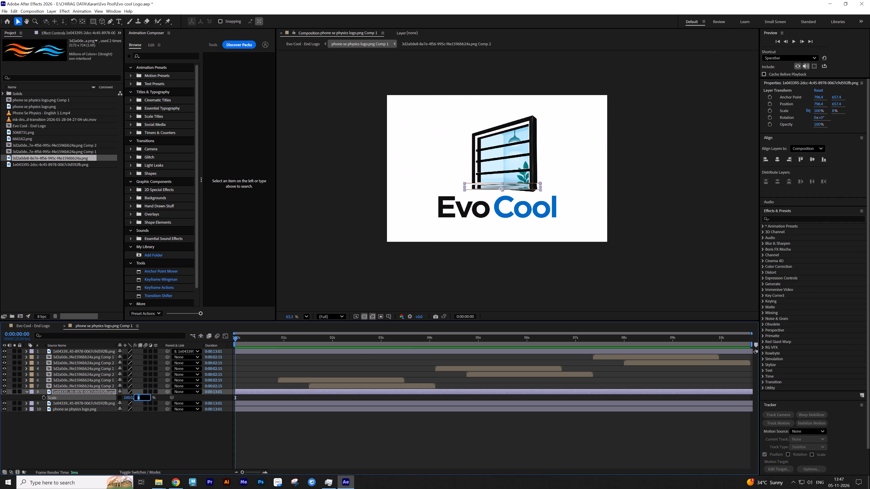
pyautogui.click(249, 396)
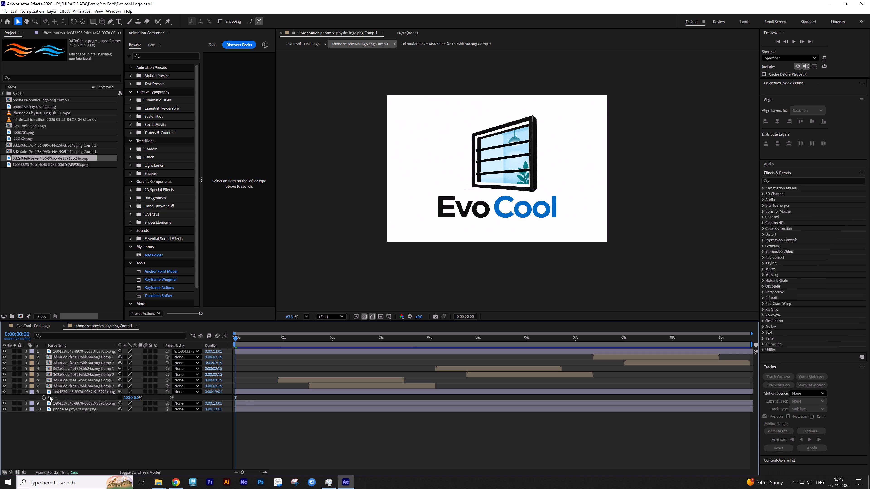
pyautogui.click(45, 397)
# Keyframe the masked window layer's vertical scale at 100% at 0:00:01:02.
pyautogui.moveTo(283, 338); pyautogui.dragTo(284, 338)
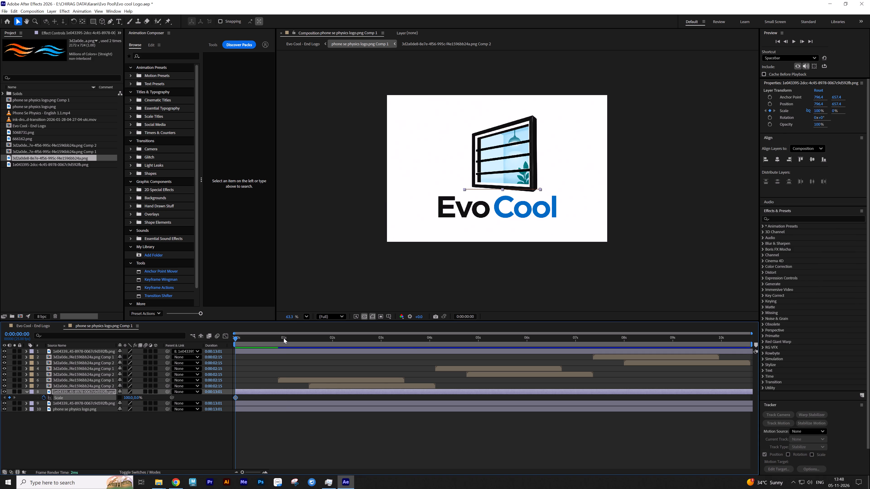
pyautogui.moveTo(284, 338); pyautogui.dragTo(287, 339)
pyautogui.click(140, 398)
pyautogui.click(138, 398)
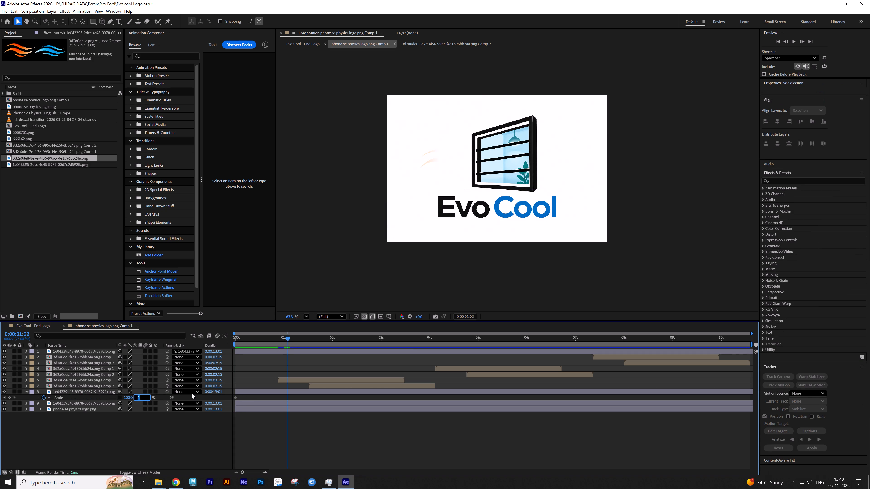
pyautogui.write('100')
pyautogui.press('Return')
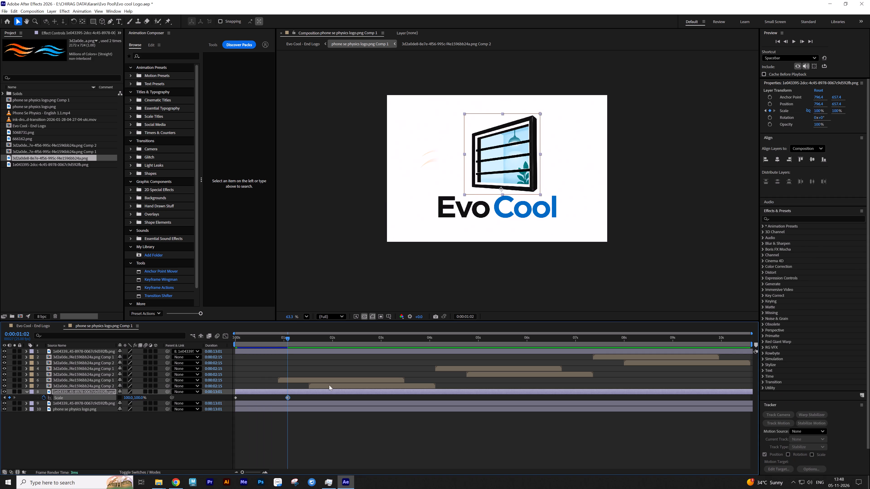
# Apply Easy Ease to both window scale keyframes and lengthen the end keyframe's incoming influence in the speed graph for a slower finish.
pyautogui.moveTo(306, 396); pyautogui.dragTo(213, 409)
pyautogui.press('F9')
pyautogui.click(228, 335)
pyautogui.moveTo(310, 419); pyautogui.dragTo(278, 467)
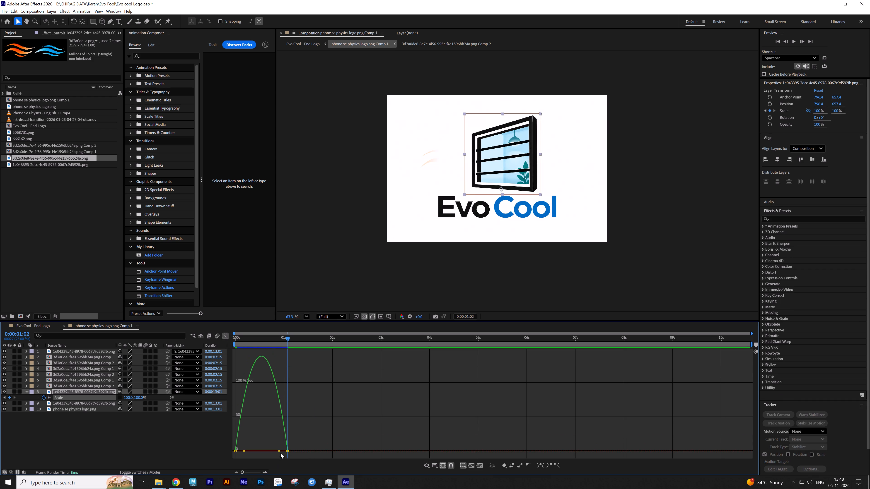
pyautogui.moveTo(279, 451); pyautogui.dragTo(251, 453)
pyautogui.moveTo(280, 451); pyautogui.dragTo(274, 451)
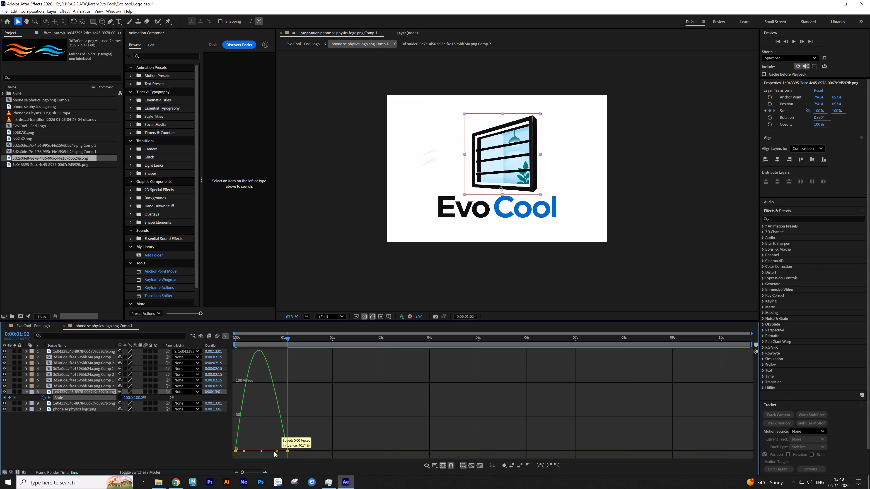
pyautogui.moveTo(274, 451); pyautogui.dragTo(255, 451)
pyautogui.click(224, 333)
pyautogui.click(276, 435)
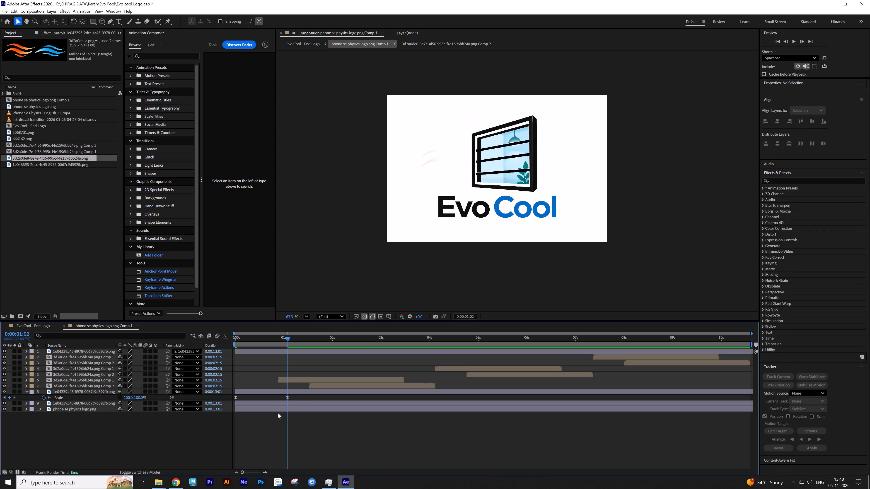
# Move the window's ending scale keyframe to about 1.3 seconds.
pyautogui.moveTo(288, 397); pyautogui.dragTo(307, 398)
pyautogui.click(292, 427)
pyautogui.moveTo(306, 398); pyautogui.dragTo(305, 398)
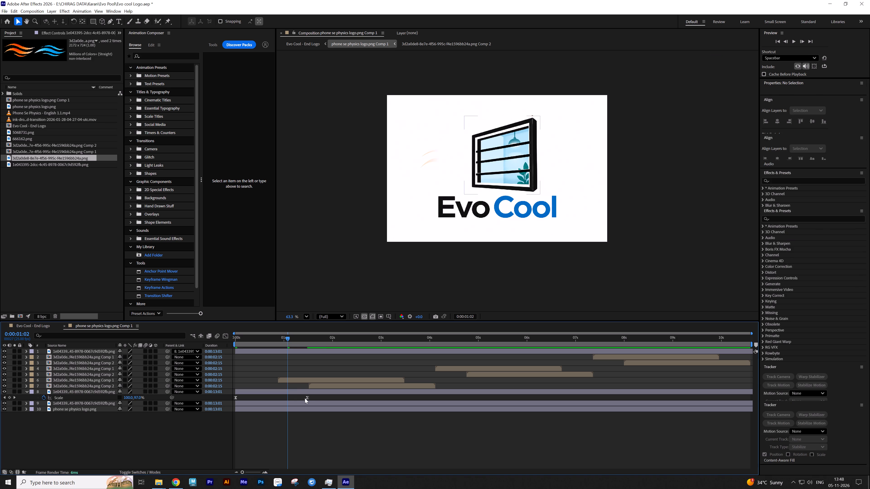
pyautogui.moveTo(305, 398); pyautogui.dragTo(298, 398)
pyautogui.click(290, 423)
# Duplicate the unmasked full logo image layer and draw a rectangular mask around the word Evo on the duplicate.
pyautogui.click(280, 407)
pyautogui.click(277, 403)
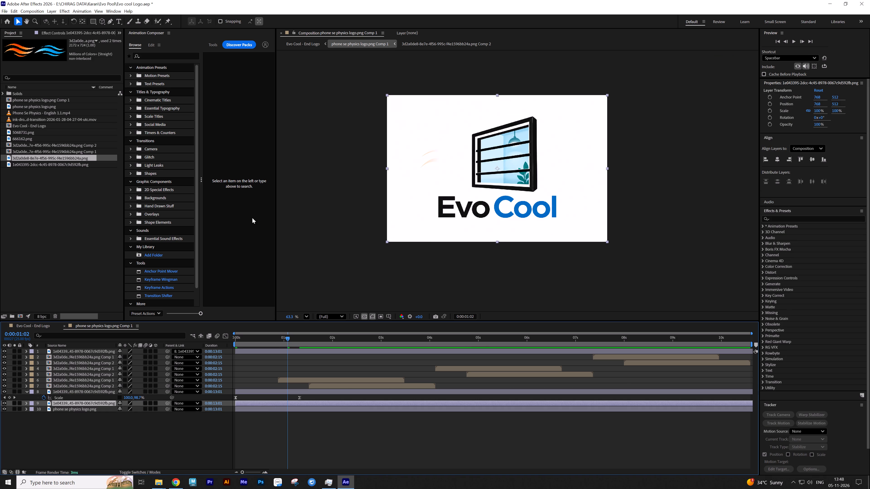
pyautogui.click(94, 22)
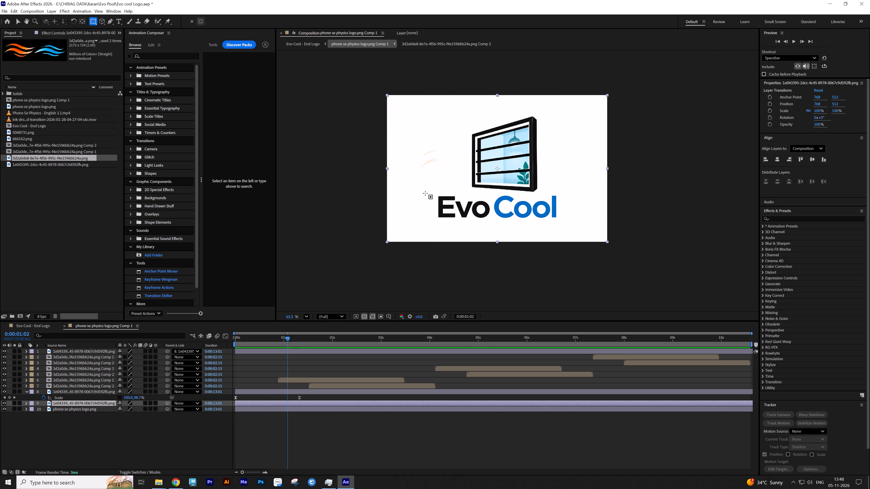
pyautogui.hotkey('ctrl', 'd')
pyautogui.moveTo(430, 193); pyautogui.dragTo(491, 225)
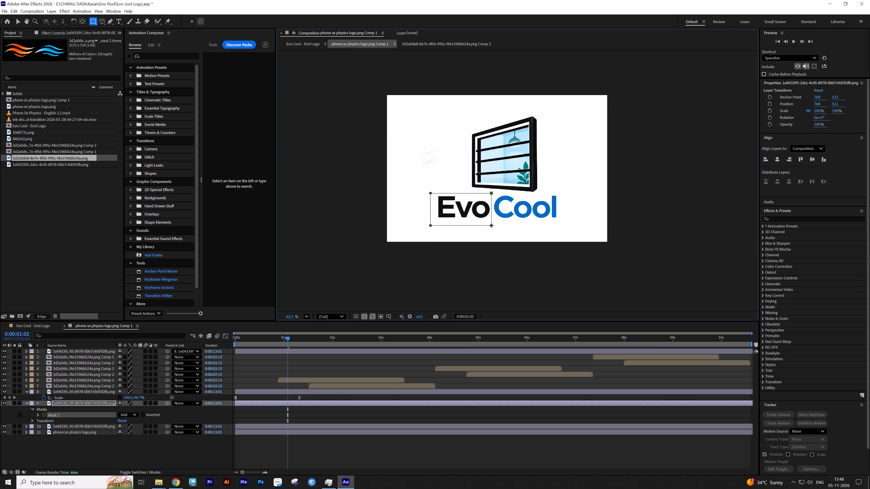
pyautogui.moveTo(491, 225); pyautogui.dragTo(491, 225)
# Draw a rectangular mask around the word Cool on the remaining unmasked full logo image layer.
pyautogui.click(312, 426)
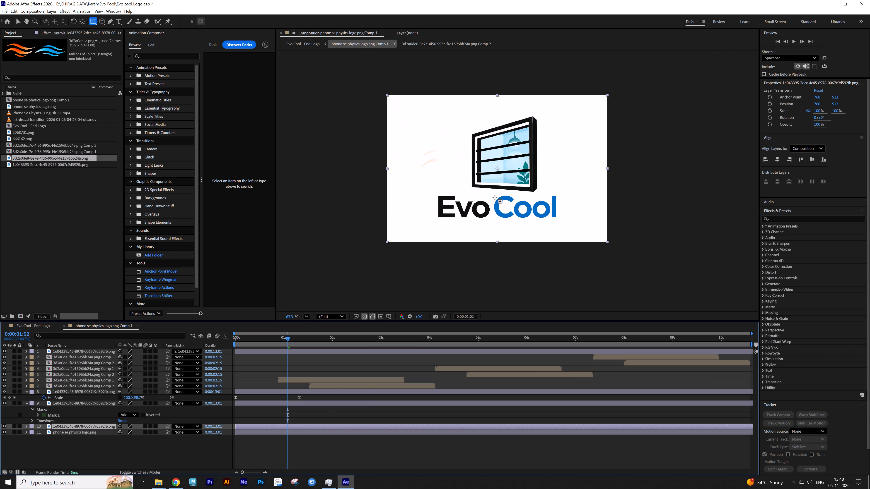
pyautogui.moveTo(493, 193); pyautogui.dragTo(562, 224)
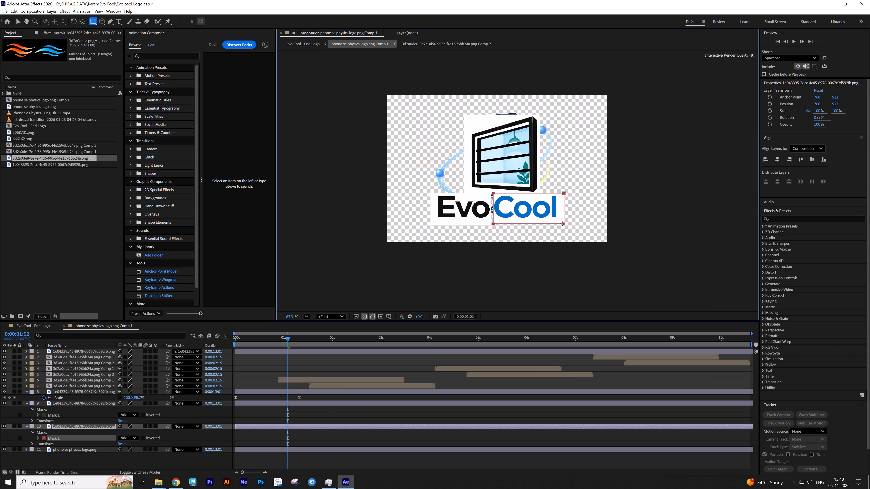
pyautogui.moveTo(562, 224); pyautogui.dragTo(562, 222)
pyautogui.click(450, 376)
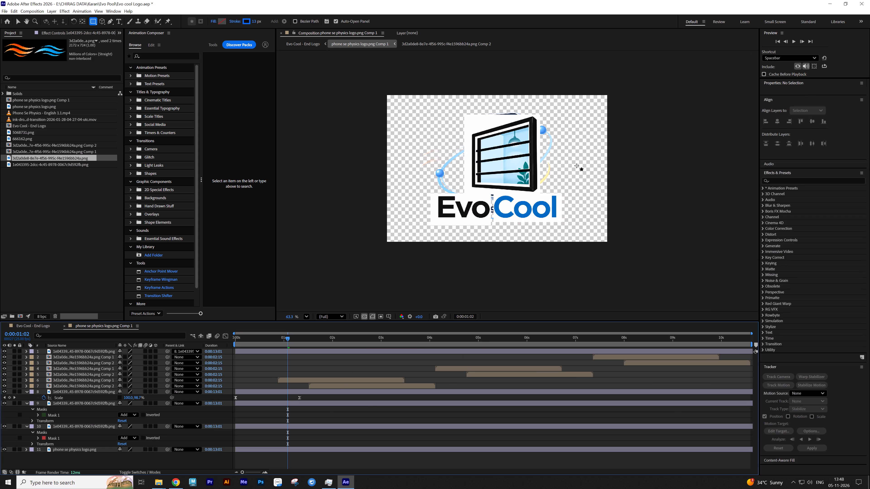
# Delete the phone se physics logo.png layer at the bottom of the stack.
pyautogui.press('v')
pyautogui.click(442, 162)
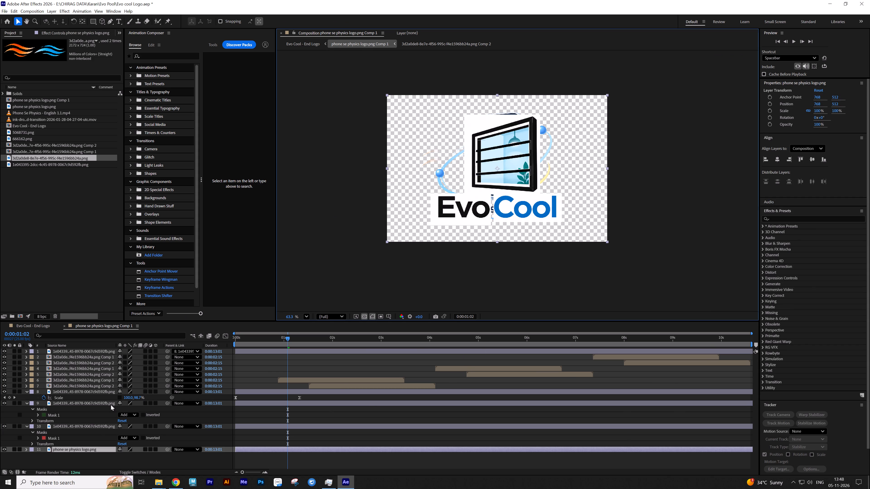
pyautogui.press('Delete')
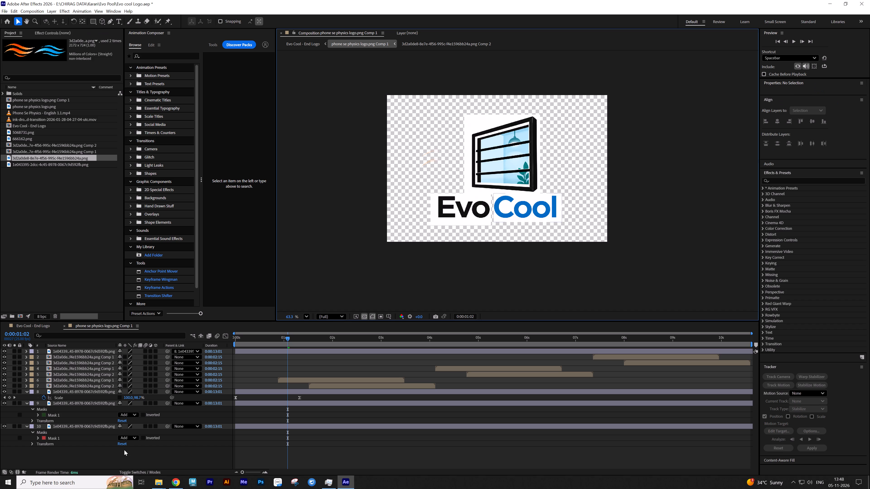
# Add opacity and position keyframes to both the Evo and Cool layers at 0:00:04:00.
pyautogui.click(117, 459)
pyautogui.press('s')
pyautogui.press('s')
pyautogui.click(275, 404)
pyautogui.keyDown('ctrl'); pyautogui.click(276, 398); pyautogui.keyUp('ctrl')
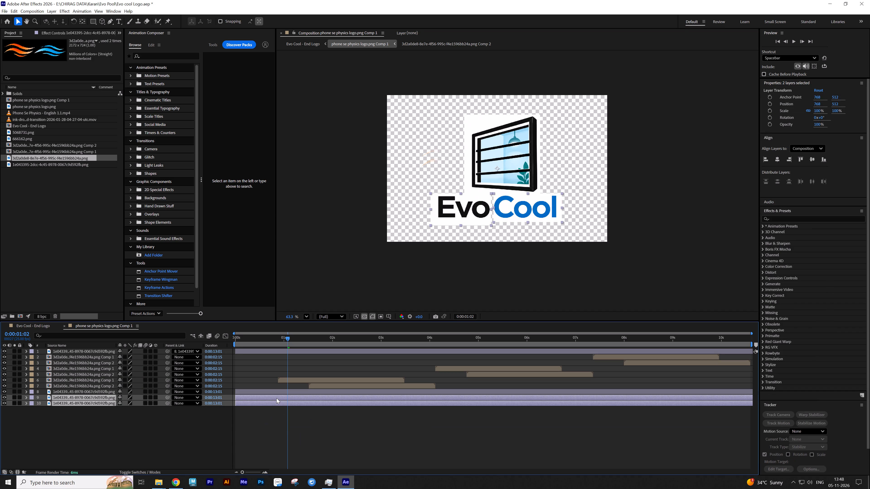
pyautogui.moveTo(286, 339); pyautogui.dragTo(313, 339)
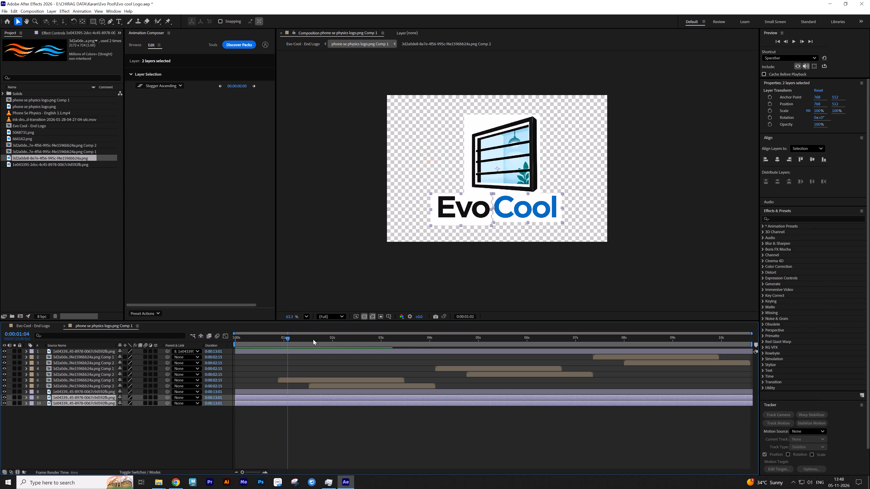
pyautogui.moveTo(313, 339); pyautogui.dragTo(476, 351)
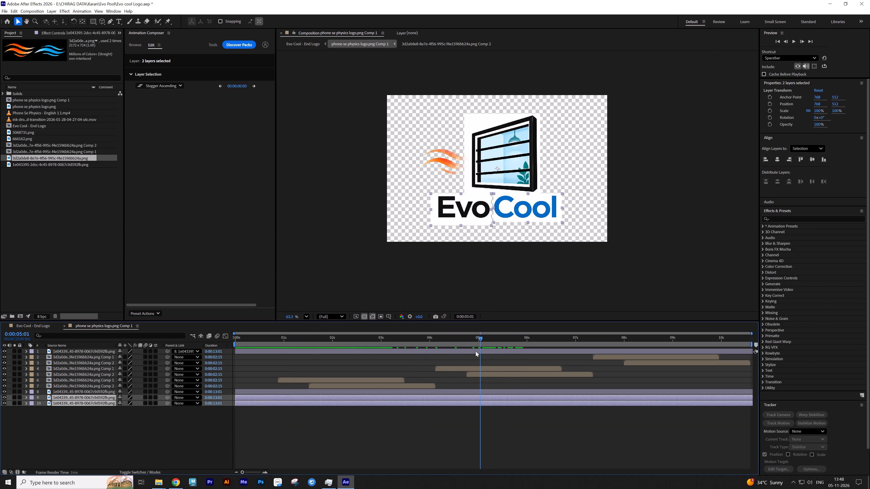
pyautogui.moveTo(476, 351); pyautogui.dragTo(428, 356)
pyautogui.press('t')
pyautogui.moveTo(43, 404); pyautogui.dragTo(43, 428)
pyautogui.press('p')
pyautogui.click(46, 402)
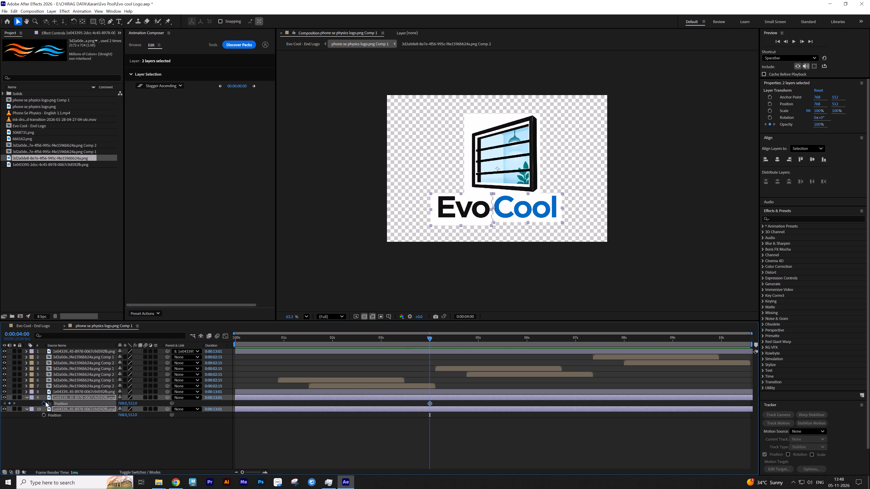
# Add matching position and opacity keyframes to the Evo and Cool layers at 0:00:04:17.
pyautogui.press('u')
pyautogui.press('u')
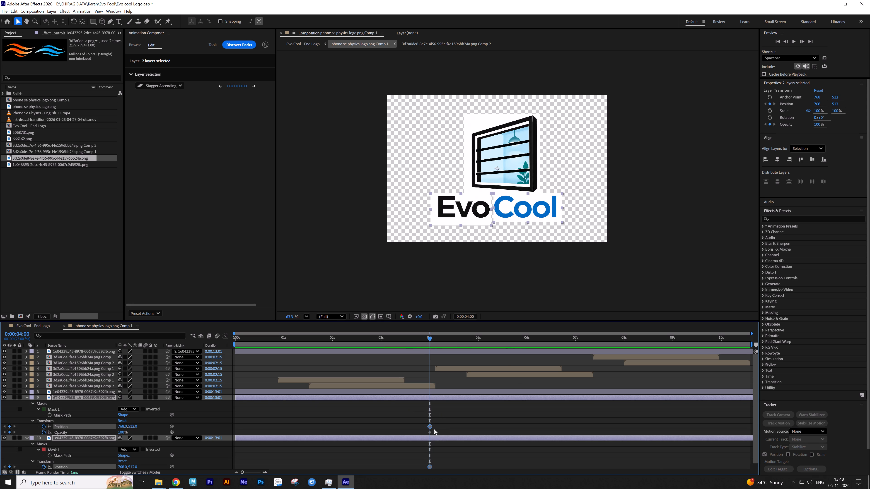
pyautogui.click(462, 339)
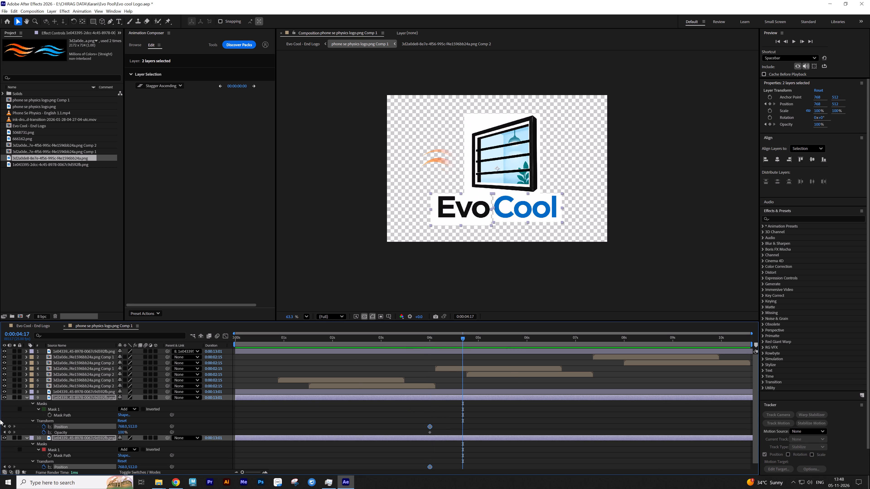
pyautogui.moveTo(11, 425); pyautogui.dragTo(12, 467)
# Shift the first position and opacity keyframes of both word layers earlier to 0:00:03:17.
pyautogui.moveTo(440, 420); pyautogui.dragTo(422, 467)
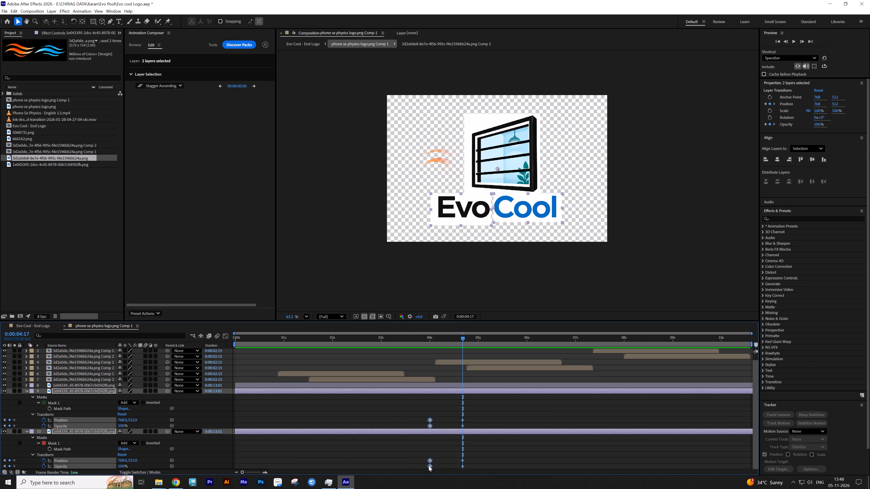
pyautogui.moveTo(429, 466); pyautogui.dragTo(413, 466)
pyautogui.click(432, 458)
# At 0:00:03:17, move the Evo word outward to X about 540 and the Cool word to X about 1052, keeping both at Y 512.
pyautogui.press('j')
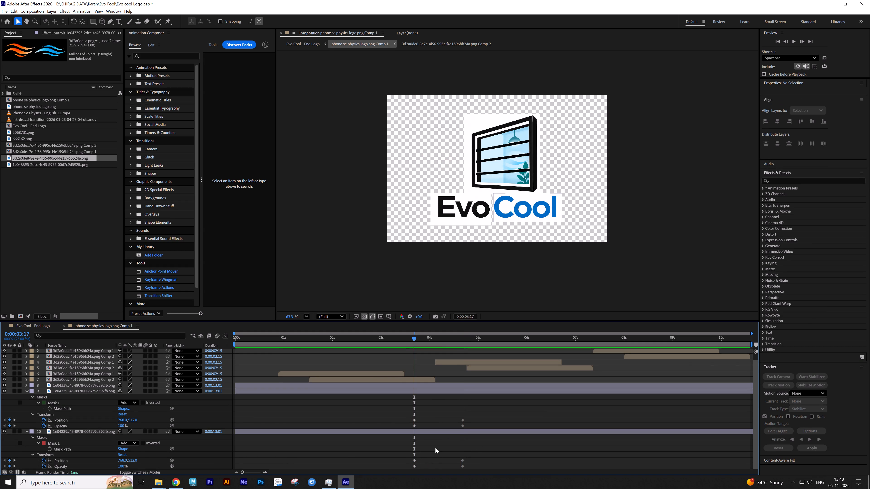
pyautogui.click(442, 411)
pyautogui.click(445, 390)
pyautogui.moveTo(456, 213); pyautogui.dragTo(457, 227)
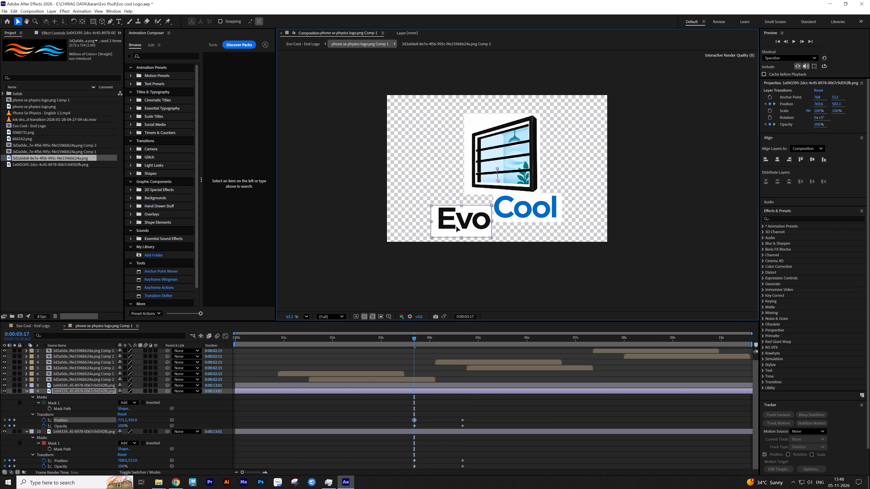
pyautogui.moveTo(457, 227); pyautogui.dragTo(457, 233)
pyautogui.hotkey('ctrl', 'z')
pyautogui.moveTo(468, 206); pyautogui.dragTo(437, 208)
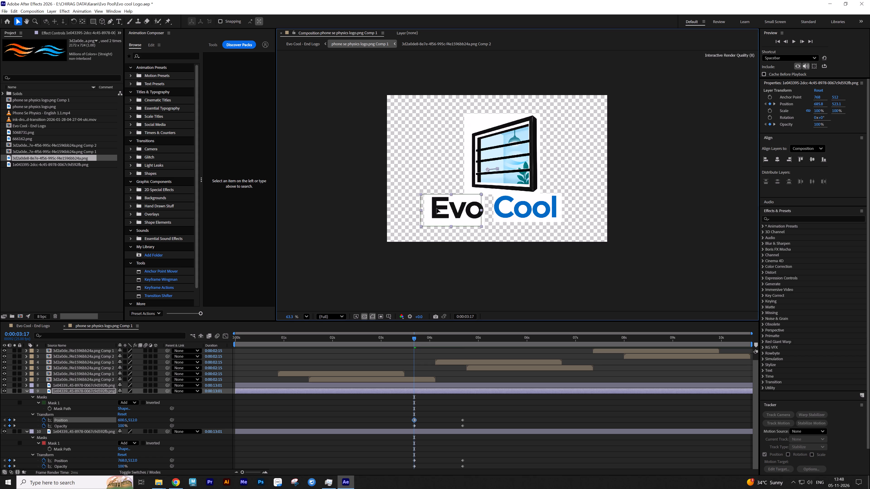
pyautogui.moveTo(437, 208); pyautogui.dragTo(435, 208)
pyautogui.moveTo(522, 206); pyautogui.dragTo(563, 206)
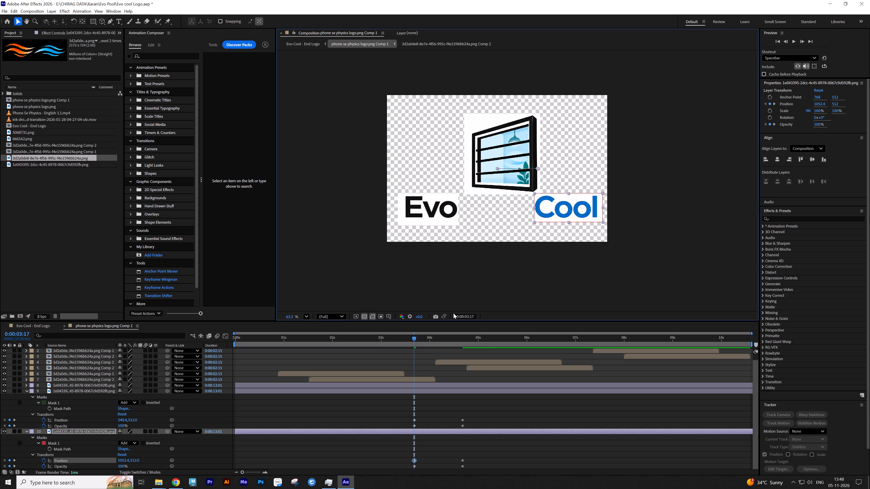
# Set the opacity of both the Evo and Cool layers to 0% at 0:00:03:17.
pyautogui.moveTo(122, 426); pyautogui.dragTo(41, 429)
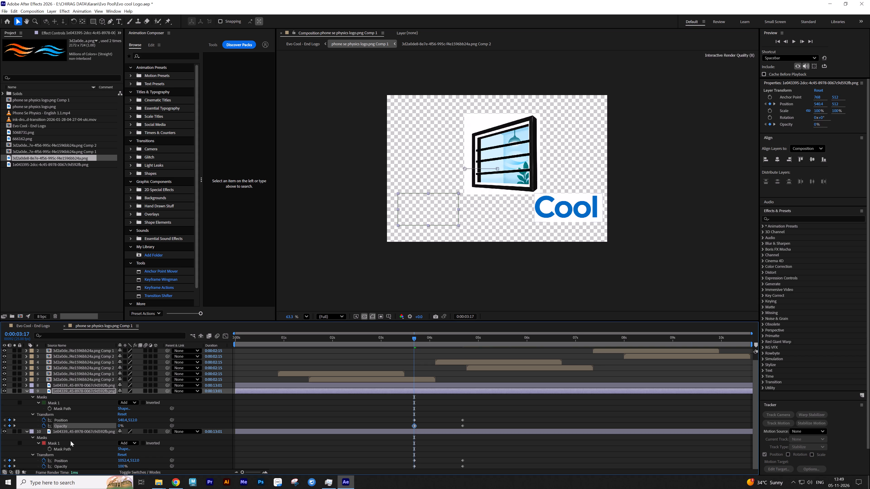
pyautogui.moveTo(120, 465); pyautogui.dragTo(48, 466)
pyautogui.click(353, 454)
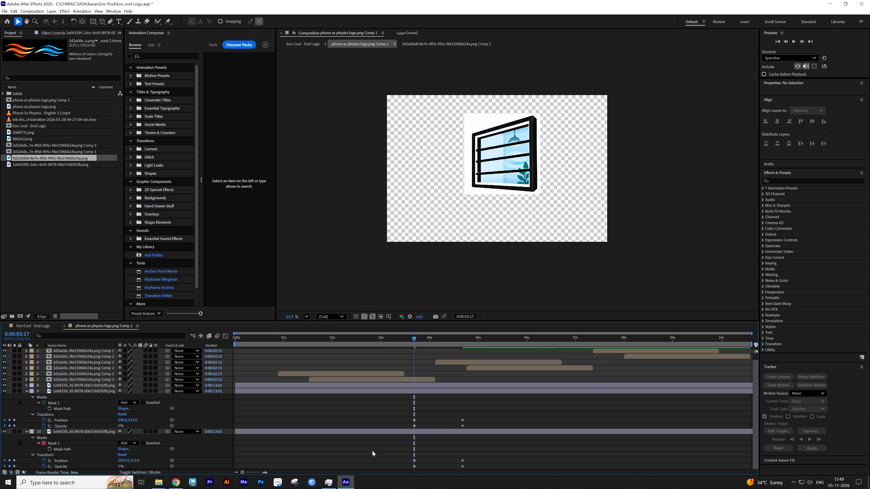
# Easy ease both words' position and opacity keyframes and reshape their speed curves to peak early with a long slow-down, then collapse the layers.
pyautogui.moveTo(491, 413); pyautogui.dragTo(376, 480)
pyautogui.press('F9')
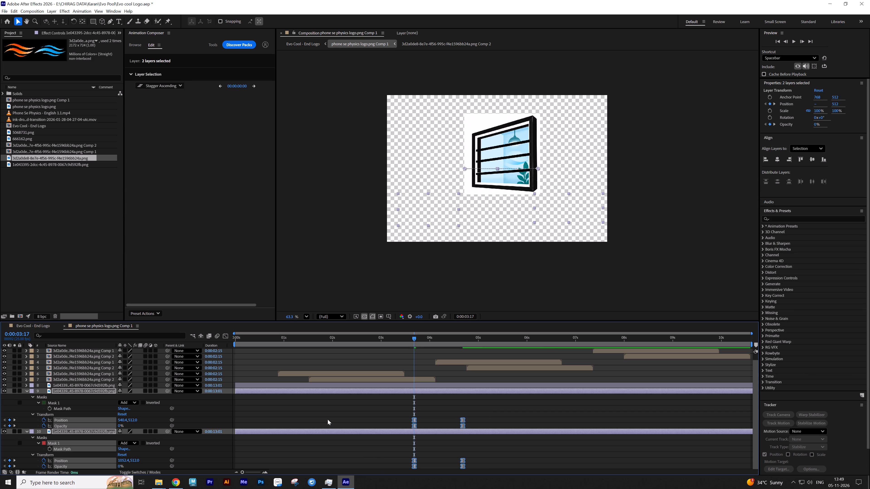
pyautogui.click(225, 338)
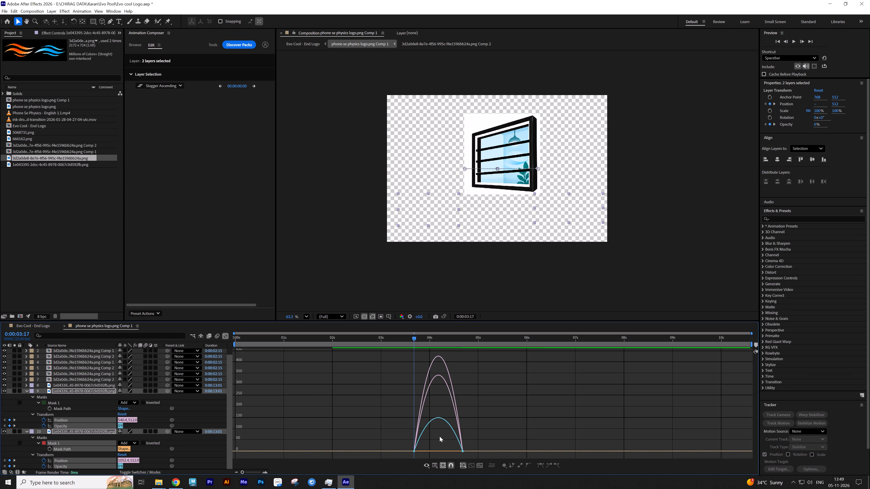
pyautogui.moveTo(472, 435); pyautogui.dragTo(400, 461)
pyautogui.moveTo(455, 448); pyautogui.dragTo(437, 450)
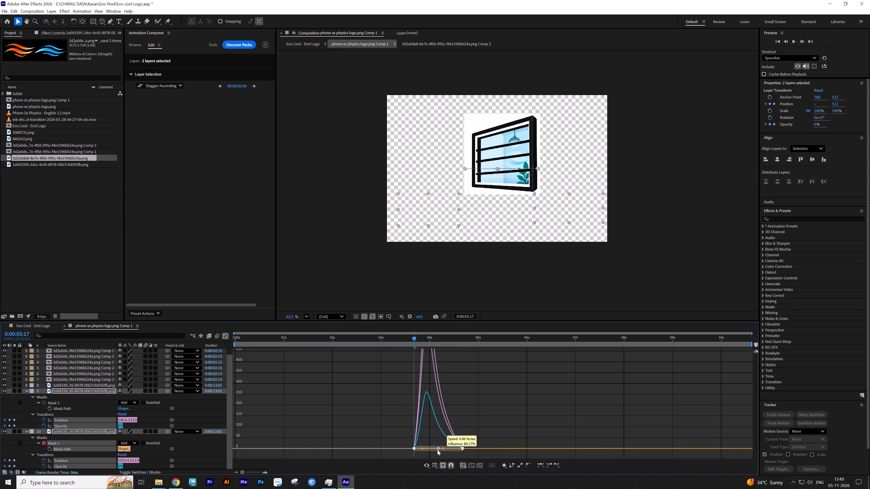
pyautogui.moveTo(437, 450); pyautogui.dragTo(427, 450)
pyautogui.click(226, 336)
pyautogui.click(405, 412)
pyautogui.write('ss')
# Preview the word animation in the logo composition, then switch to the Evo Cool - End Logo composition and preview it there.
pyautogui.press('space')
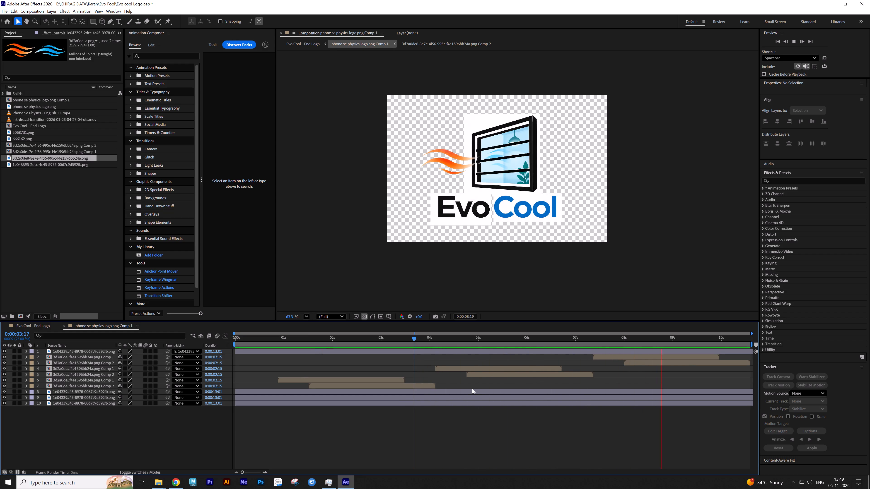
pyautogui.press('space')
pyautogui.press('Tab')
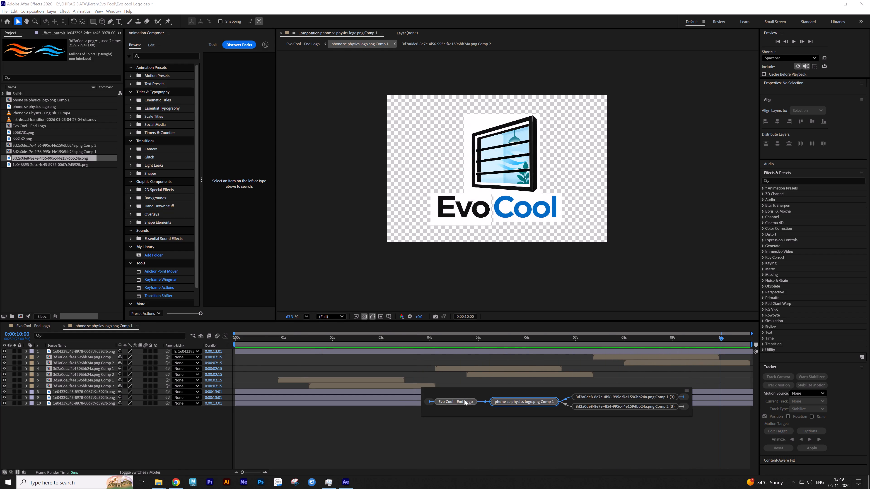
pyautogui.click(463, 400)
pyautogui.moveTo(331, 337); pyautogui.dragTo(271, 337)
pyautogui.press('space')
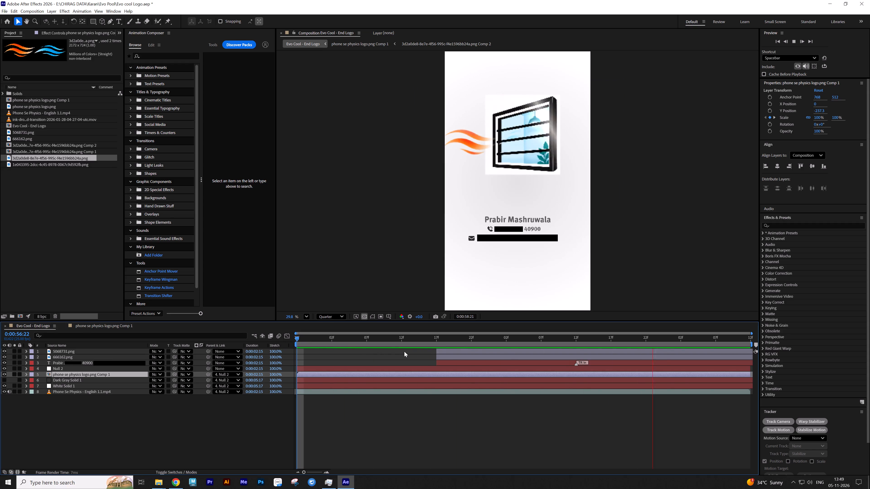
pyautogui.press('space')
pyautogui.press('space')
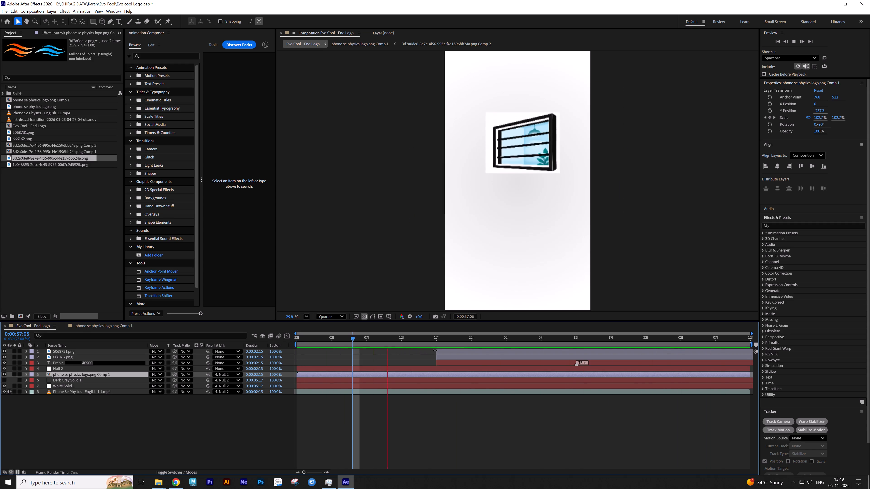
pyautogui.press('space')
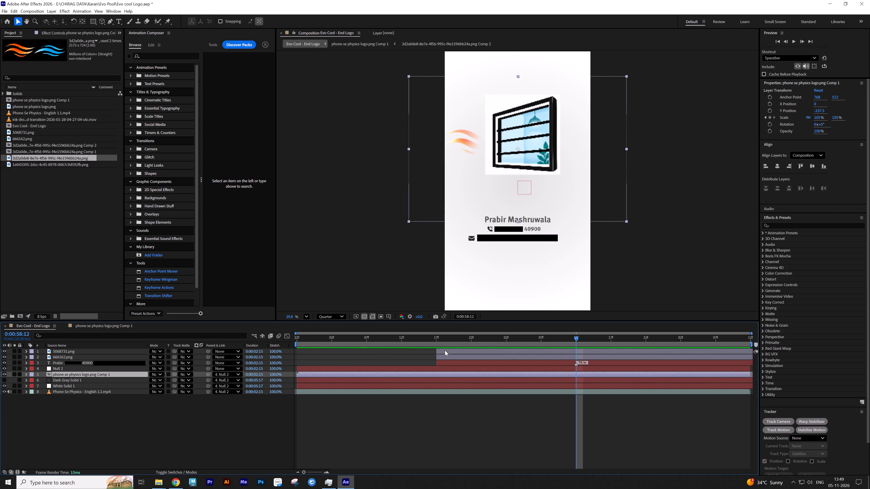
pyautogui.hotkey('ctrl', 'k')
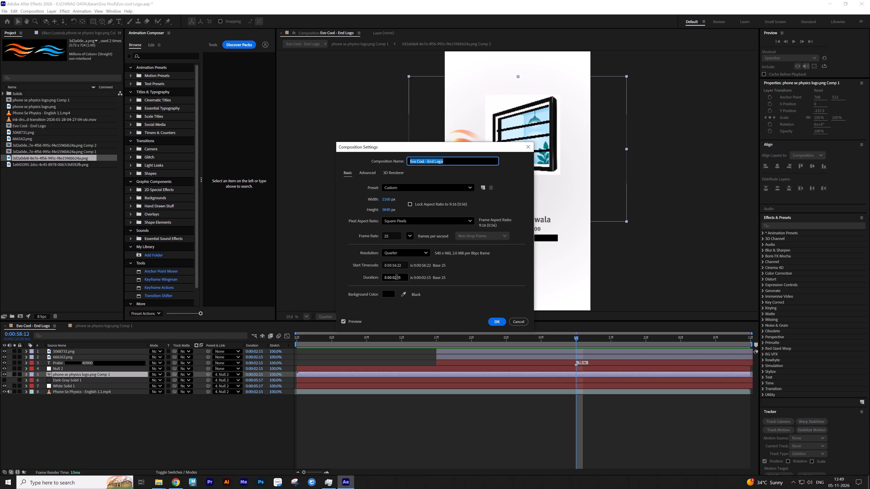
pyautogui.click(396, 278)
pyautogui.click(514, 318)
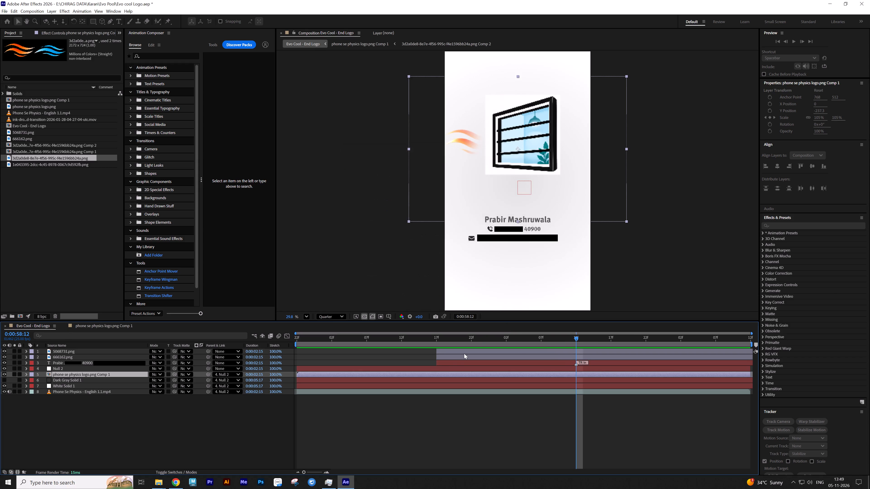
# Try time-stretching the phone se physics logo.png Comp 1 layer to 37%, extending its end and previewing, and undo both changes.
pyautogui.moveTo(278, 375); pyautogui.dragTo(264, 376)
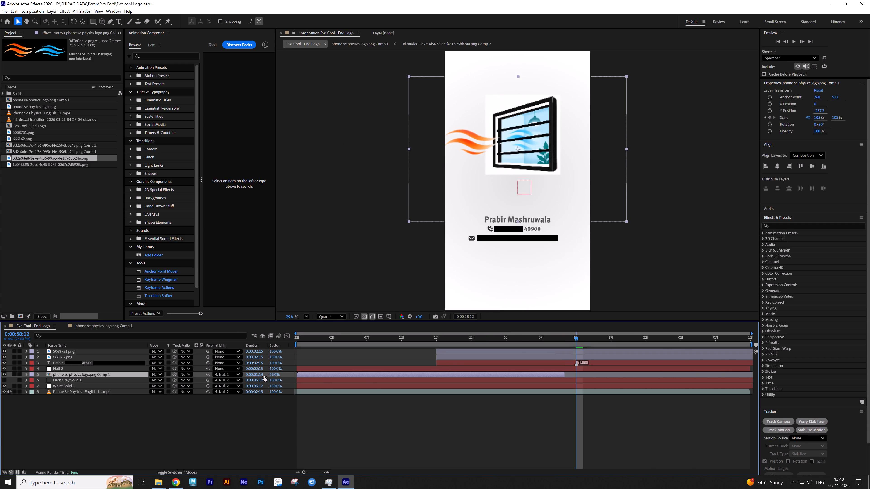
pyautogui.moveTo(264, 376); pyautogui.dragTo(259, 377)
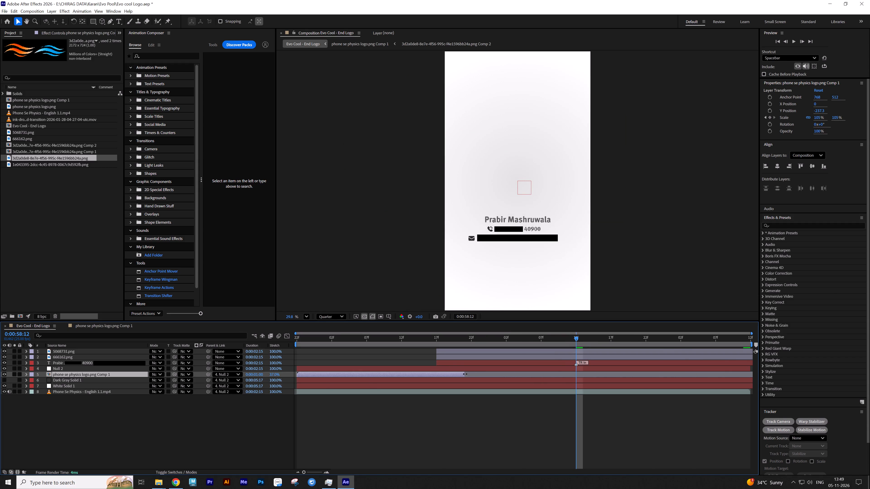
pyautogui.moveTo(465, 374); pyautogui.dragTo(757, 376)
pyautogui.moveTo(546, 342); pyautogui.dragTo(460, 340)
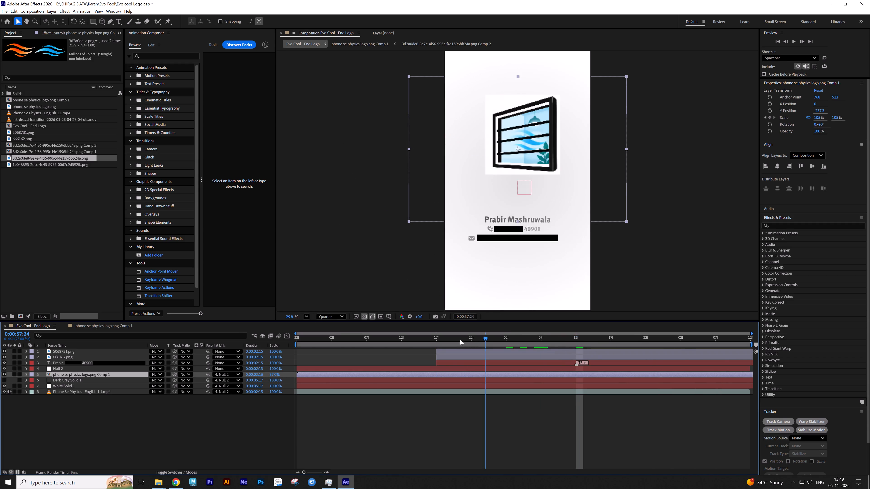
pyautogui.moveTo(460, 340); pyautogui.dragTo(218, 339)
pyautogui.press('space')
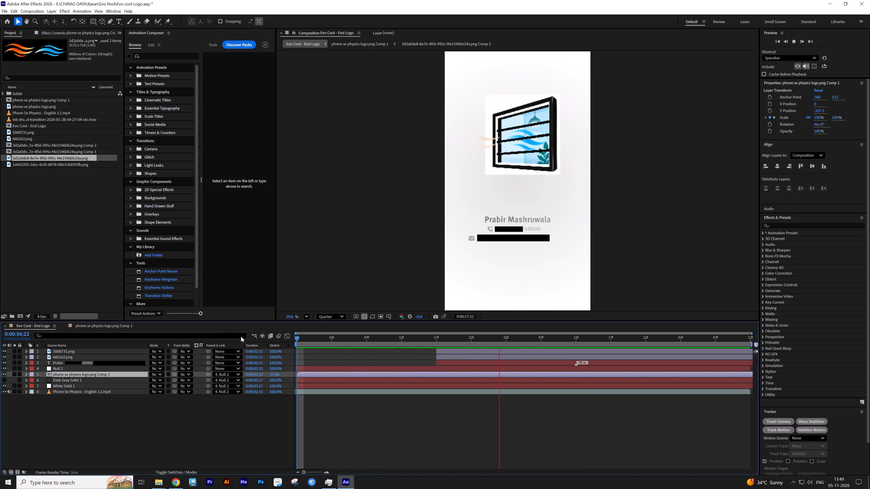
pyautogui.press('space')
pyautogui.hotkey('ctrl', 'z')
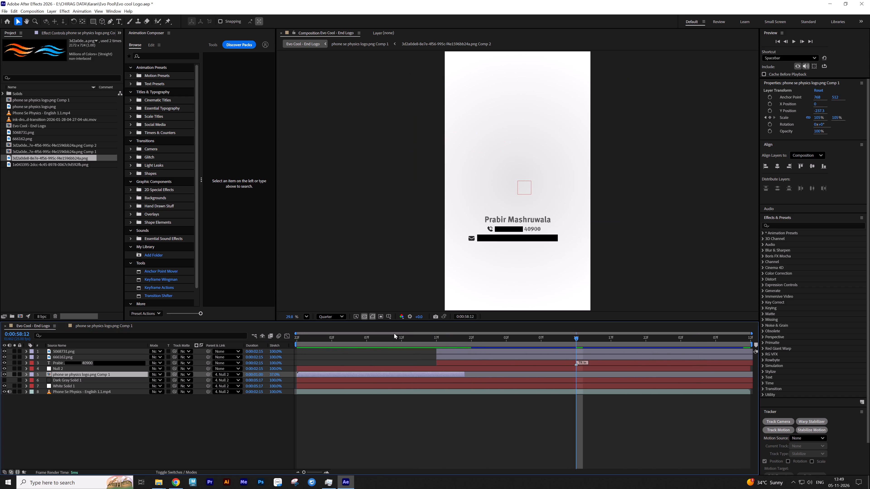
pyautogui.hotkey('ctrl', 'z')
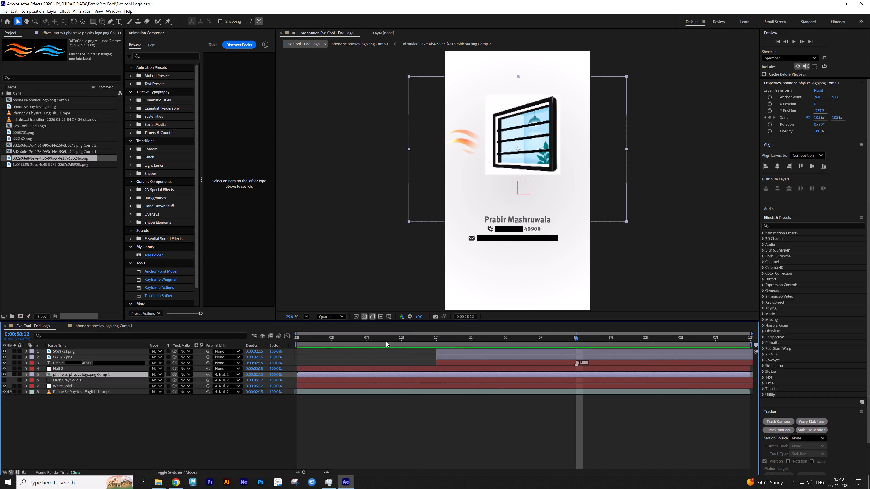
# Set the Evo Cool - End Logo composition's duration to 0:00:10:15.
pyautogui.hotkey('ctrl', 'k')
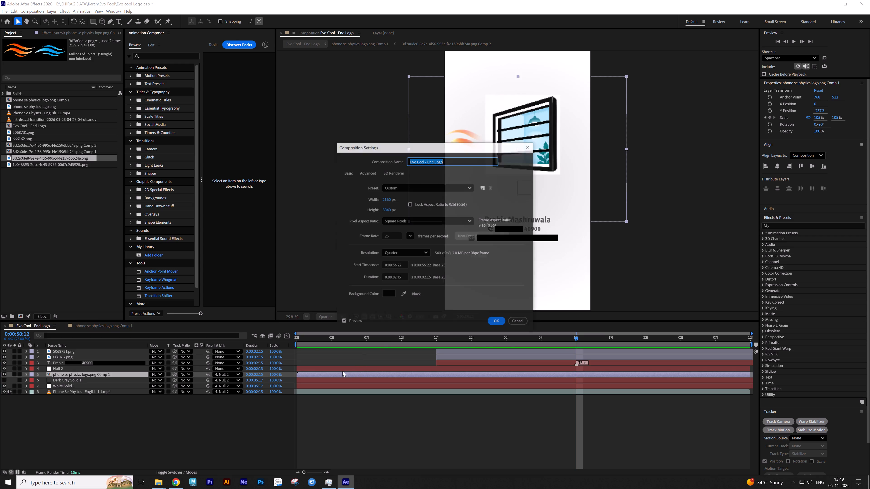
pyautogui.click(396, 277)
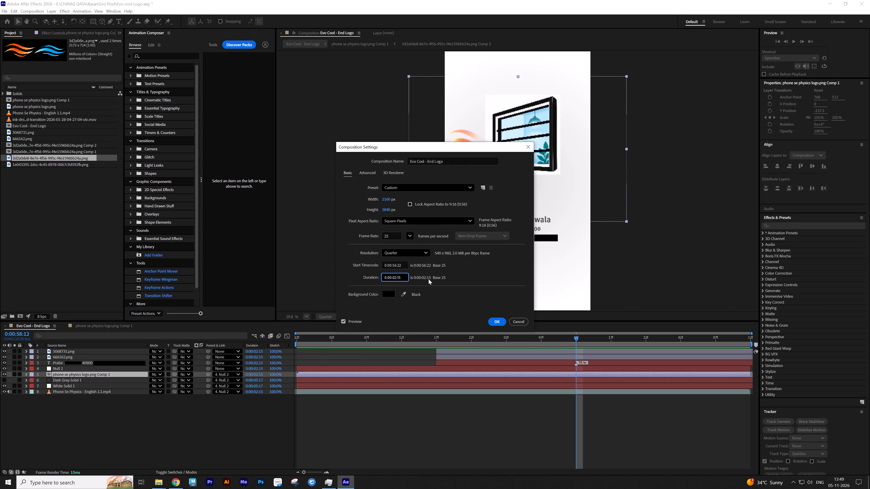
pyautogui.press('BackSpace')
pyautogui.press('BackSpace')
pyautogui.press('1')
pyautogui.press('0')
pyautogui.press('Return')
# Check the timing of the window, airflow waves and contact text across the first seconds of the lengthened composition.
pyautogui.press('-')
pyautogui.press('-')
pyautogui.press('-')
pyautogui.press('-')
pyautogui.click(454, 413)
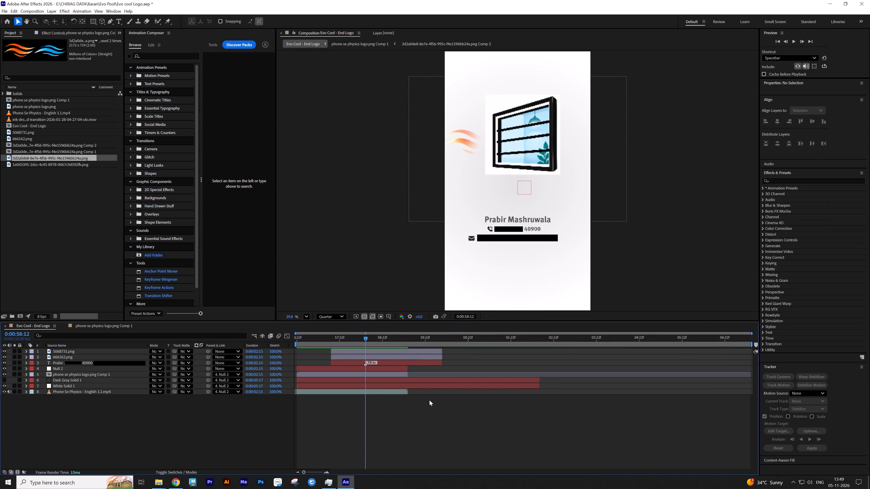
pyautogui.moveTo(364, 339); pyautogui.dragTo(322, 339)
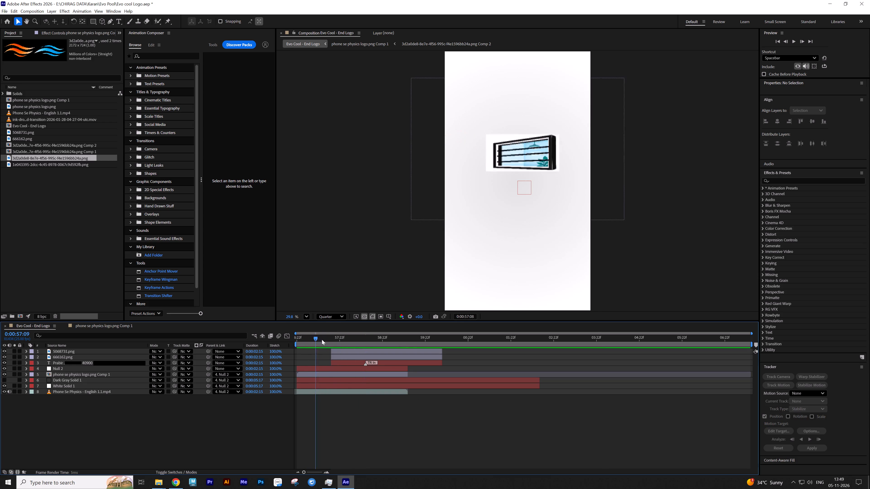
pyautogui.moveTo(322, 339); pyautogui.dragTo(365, 338)
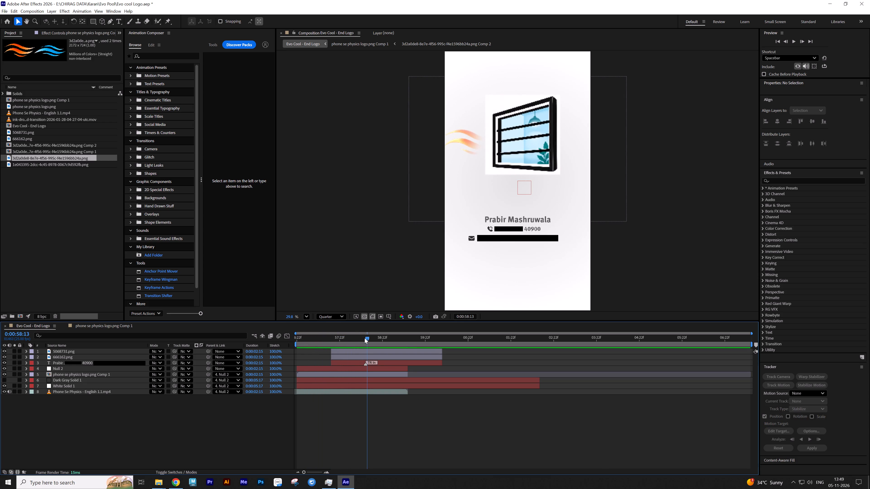
pyautogui.moveTo(365, 338); pyautogui.dragTo(344, 342)
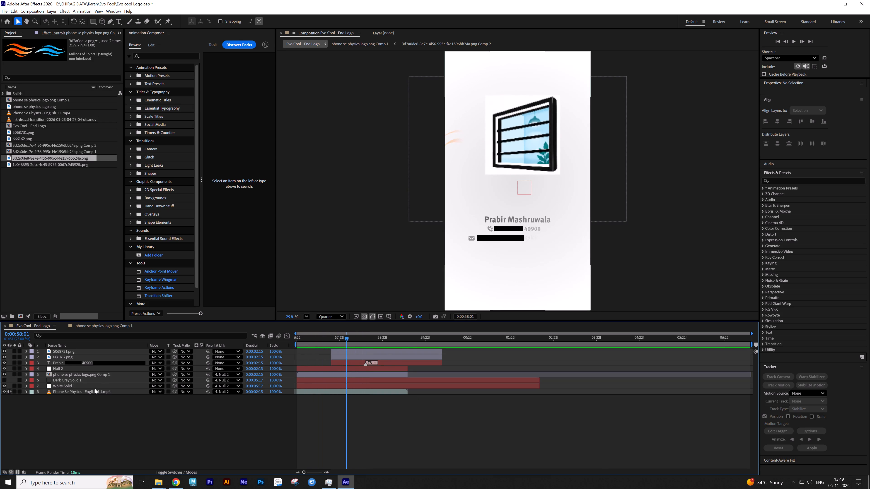
# Apply the Luma Key effect to the window image layer inside phone se physics logo.png Comp 1.
pyautogui.doubleClick(98, 375)
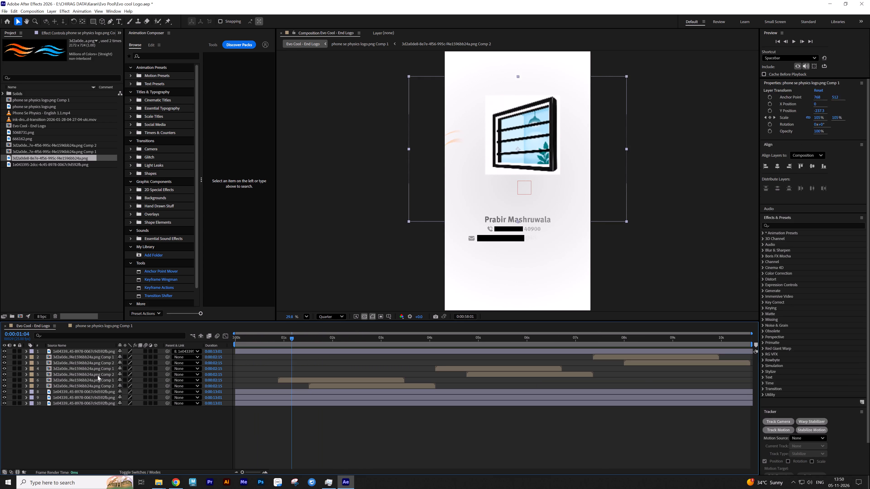
pyautogui.click(323, 421)
pyautogui.click(509, 173)
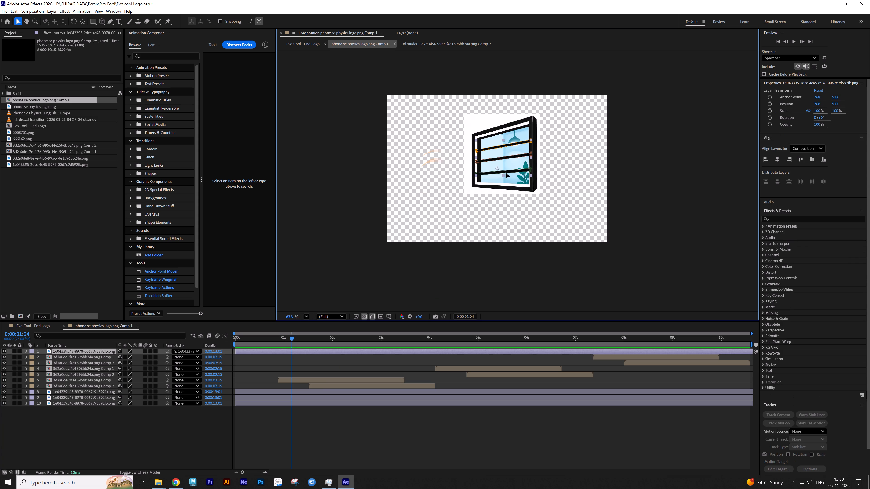
pyautogui.click(478, 192)
pyautogui.click(804, 221)
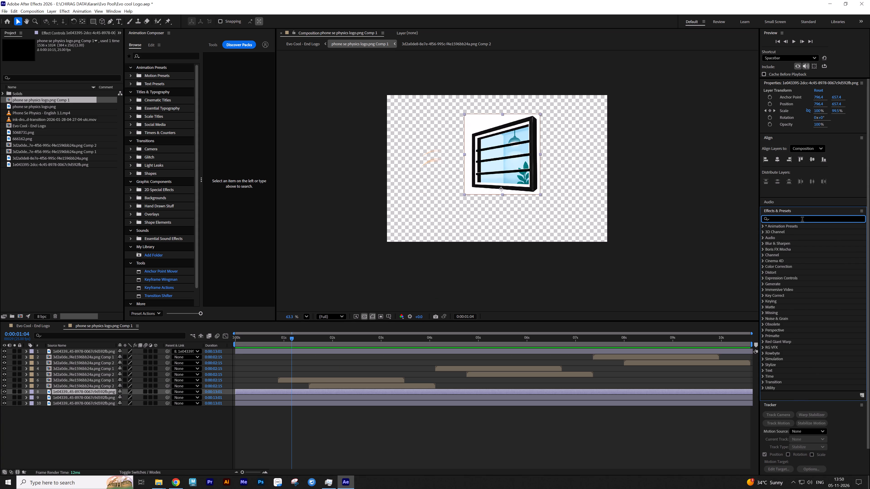
pyautogui.press('u')
pyautogui.moveTo(802, 220); pyautogui.dragTo(757, 220)
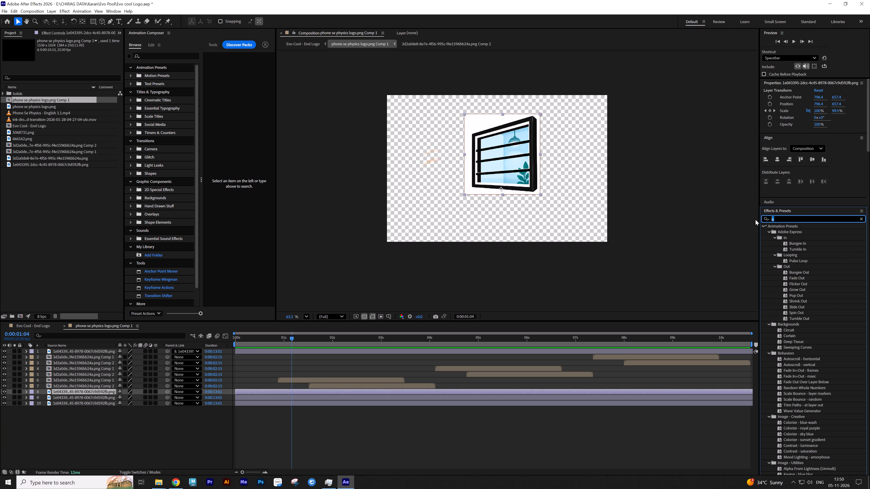
pyautogui.write('luma')
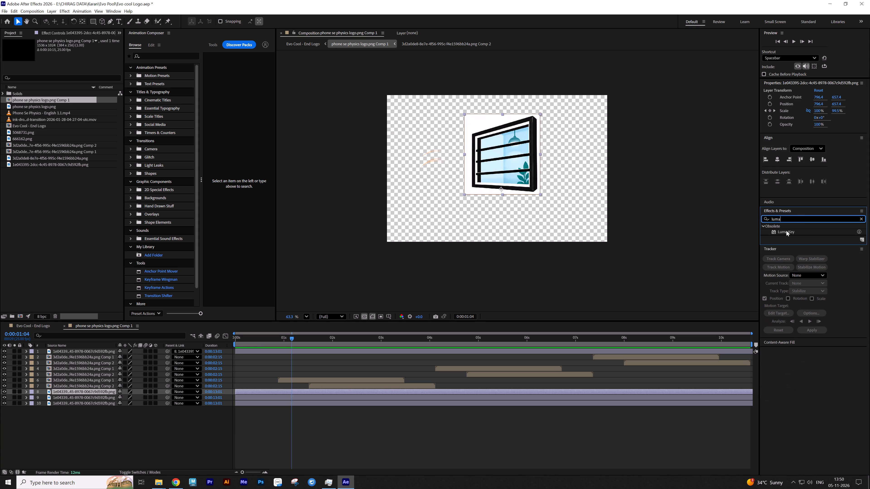
pyautogui.moveTo(790, 231); pyautogui.dragTo(514, 185)
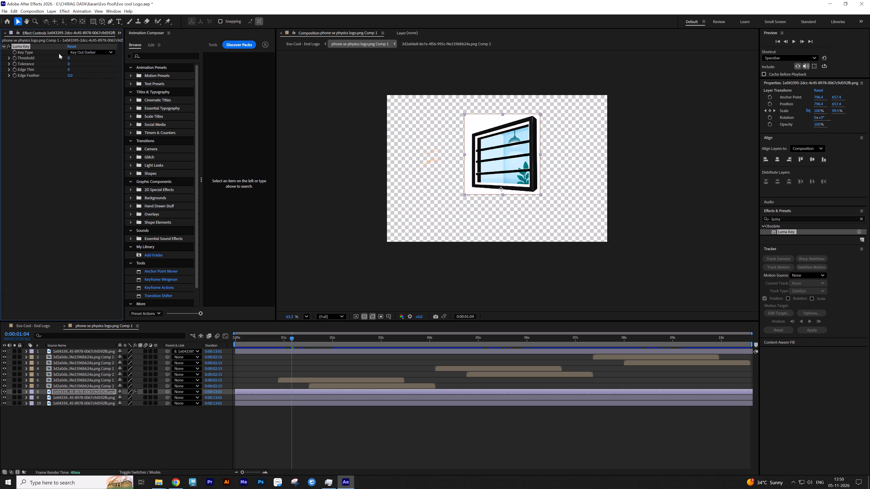
# Set the window layer's Luma Key to Key Out Brighter with a threshold of about 238 and turn off the transparency grid.
pyautogui.click(77, 53)
pyautogui.click(79, 61)
pyautogui.moveTo(68, 58); pyautogui.dragTo(71, 59)
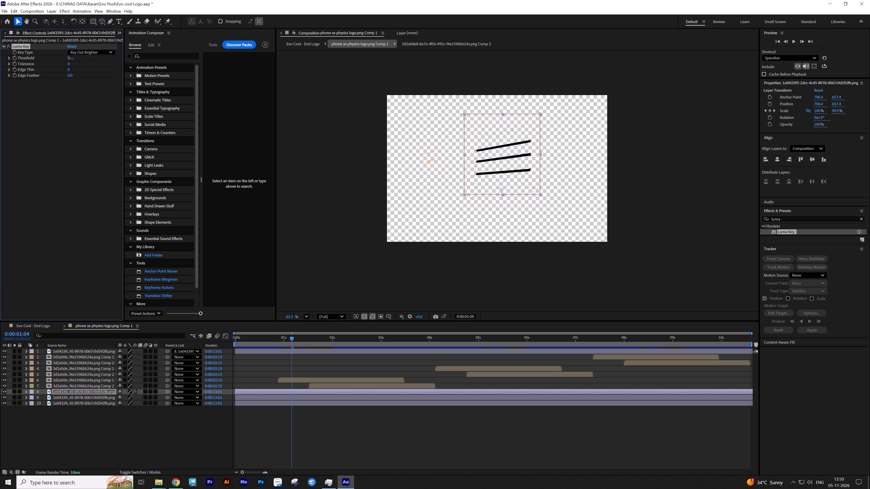
pyautogui.moveTo(71, 59); pyautogui.dragTo(176, 67)
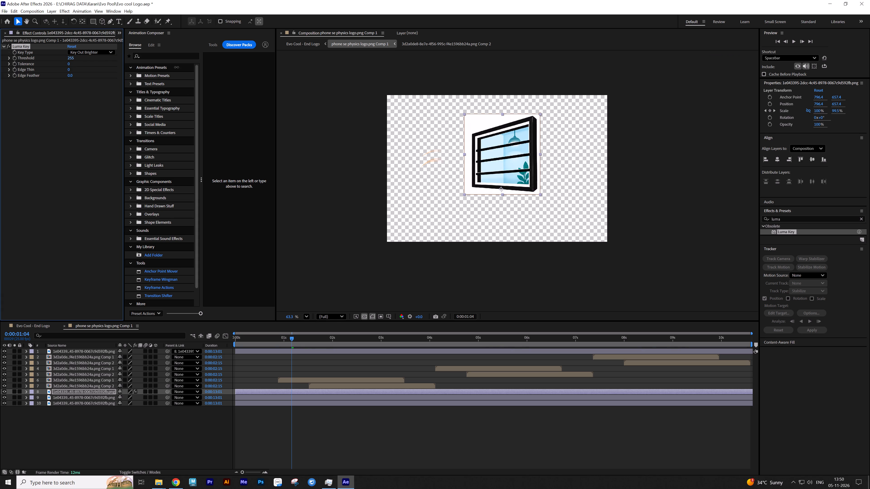
pyautogui.moveTo(176, 67); pyautogui.dragTo(174, 70)
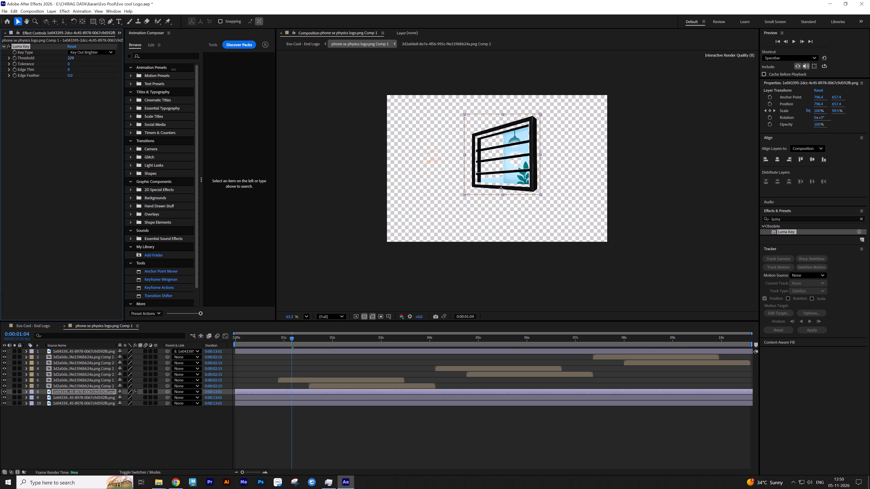
pyautogui.moveTo(174, 70); pyautogui.dragTo(178, 70)
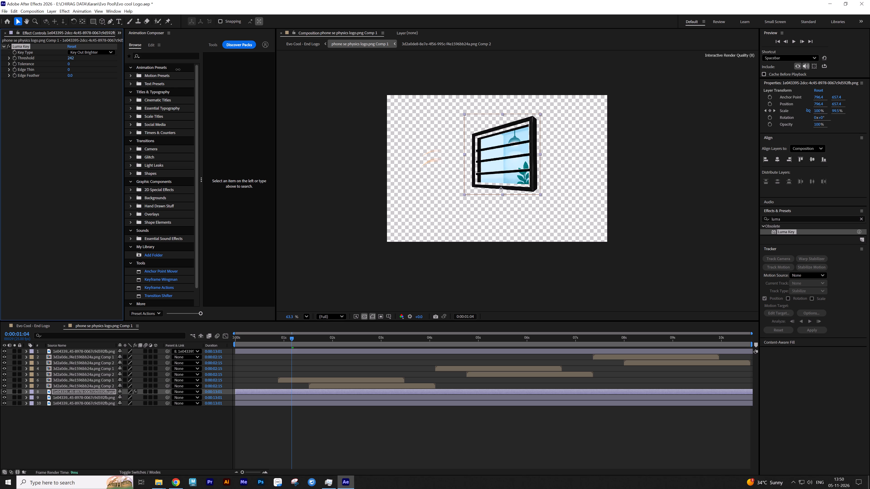
pyautogui.moveTo(178, 70); pyautogui.dragTo(182, 70)
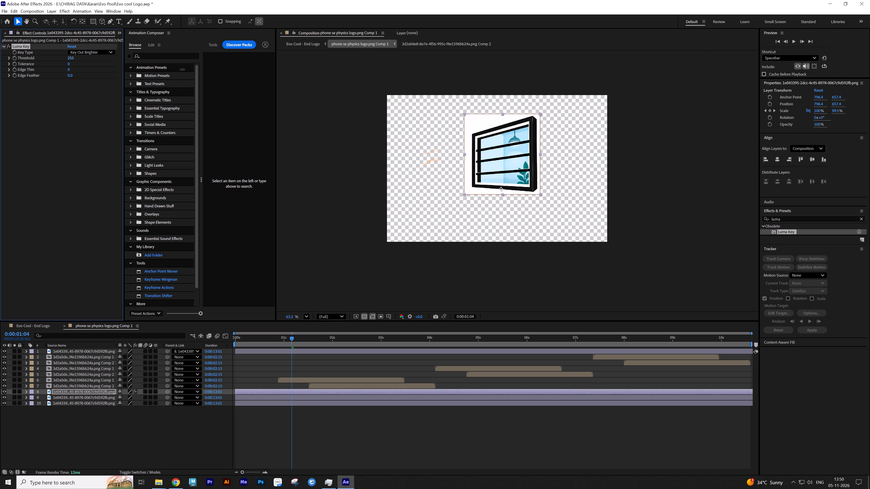
pyautogui.moveTo(182, 70); pyautogui.dragTo(178, 71)
pyautogui.click(364, 316)
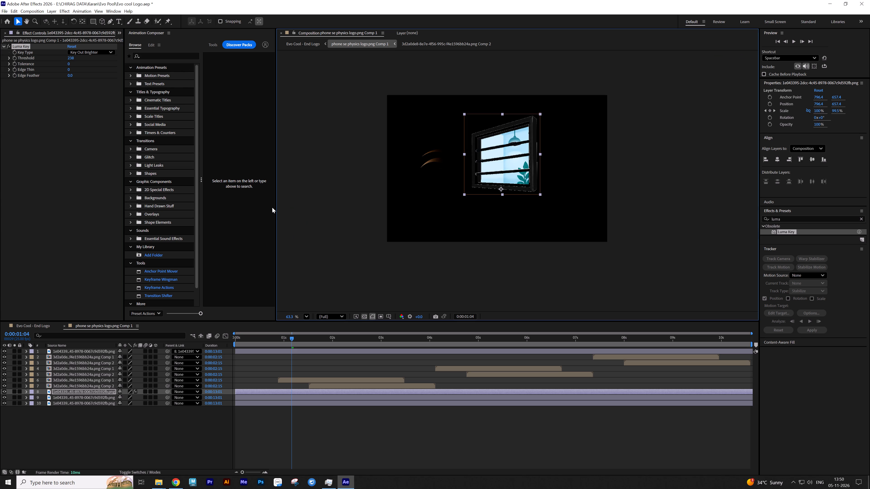
# Copy the window layer's Luma Key effect and paste it onto the Evo and Cool word layers.
pyautogui.click(88, 107)
pyautogui.click(31, 49)
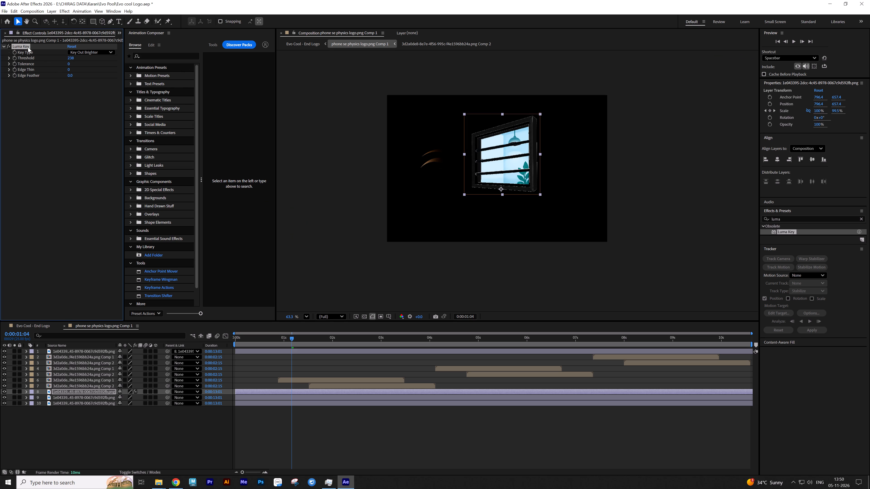
pyautogui.hotkey('ctrl', 'c')
pyautogui.moveTo(15, 395); pyautogui.dragTo(15, 400)
pyautogui.moveTo(14, 397); pyautogui.dragTo(15, 404)
pyautogui.click(46, 415)
pyautogui.moveTo(17, 396); pyautogui.dragTo(16, 407)
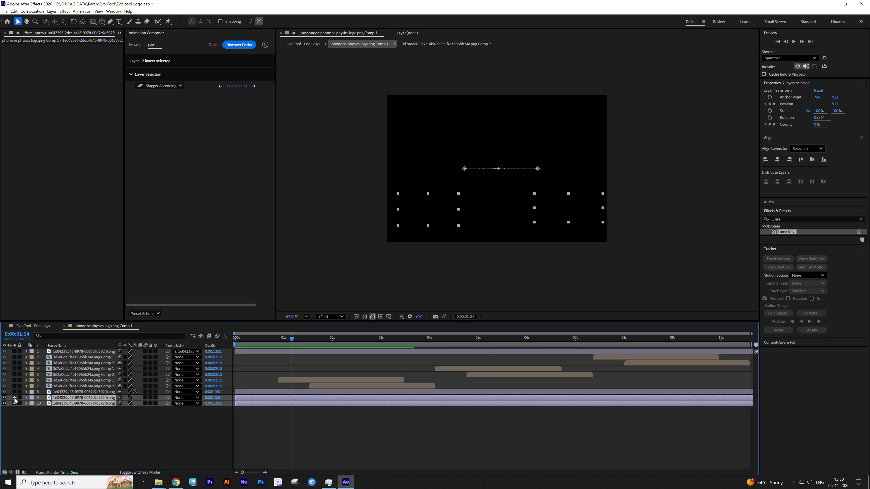
pyautogui.moveTo(14, 398); pyautogui.dragTo(16, 407)
pyautogui.moveTo(16, 408); pyautogui.dragTo(19, 409)
pyautogui.moveTo(313, 343); pyautogui.dragTo(455, 336)
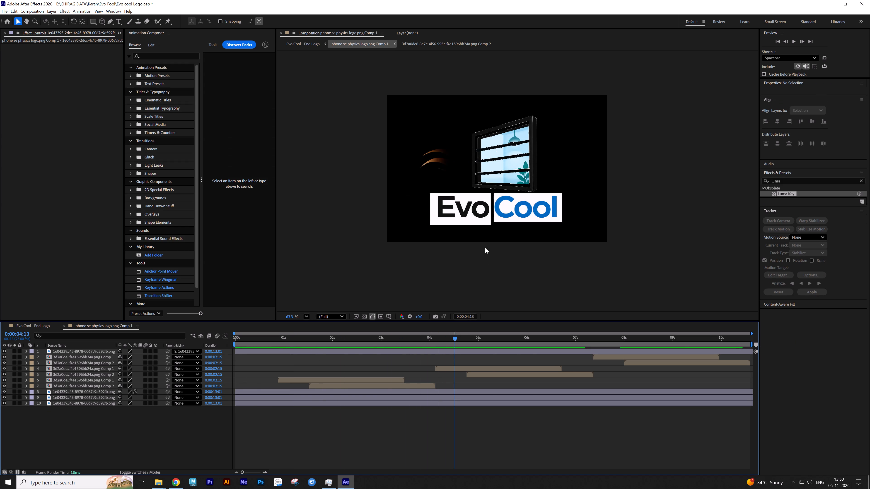
pyautogui.click(477, 214)
pyautogui.hotkey('ctrl', 'v')
pyautogui.click(525, 210)
pyautogui.hotkey('ctrl', 'v')
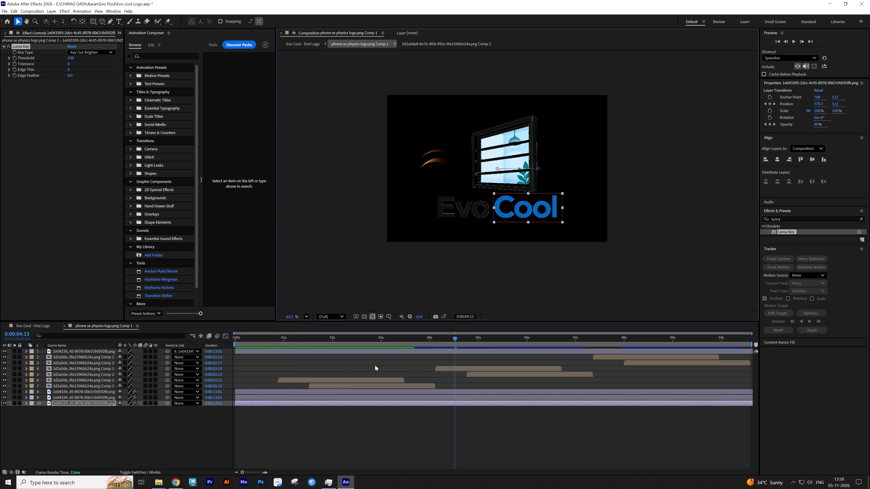
# In Evo Cool - End Logo, extend the phone se physics logo.png Comp 1 layer to the composition's end and trim its start at 0:01:00:14.
pyautogui.click(373, 365)
pyautogui.moveTo(384, 344); pyautogui.dragTo(312, 345)
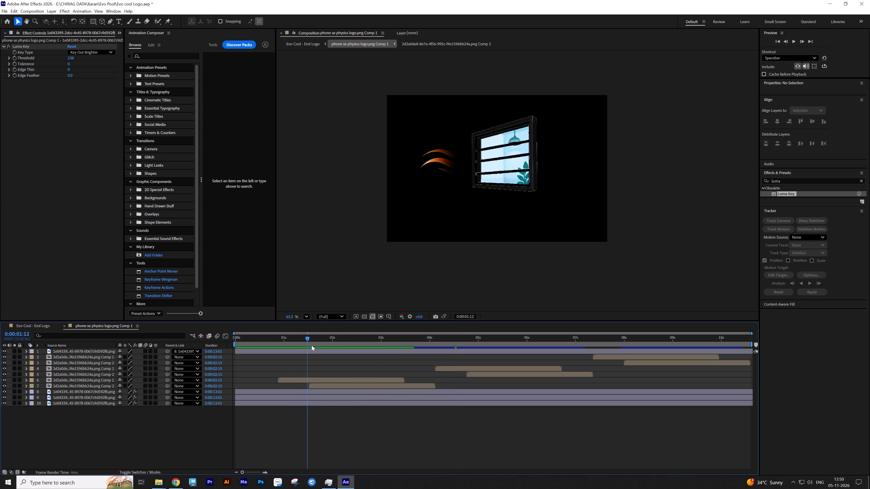
pyautogui.moveTo(312, 345); pyautogui.dragTo(422, 347)
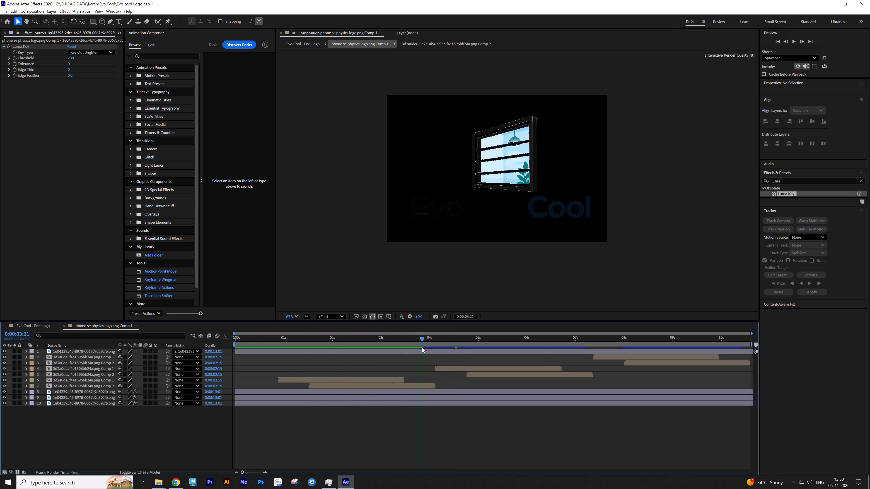
pyautogui.moveTo(422, 347); pyautogui.dragTo(428, 349)
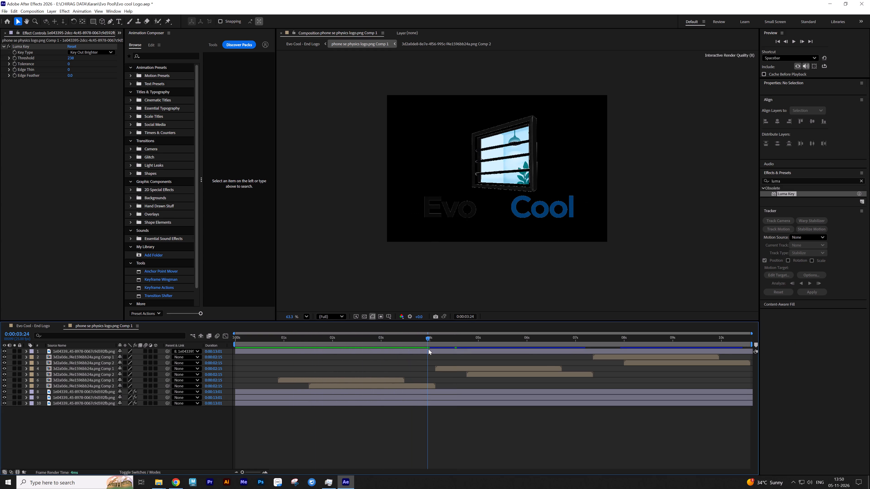
pyautogui.moveTo(428, 349); pyautogui.dragTo(413, 353)
pyautogui.press('Tab')
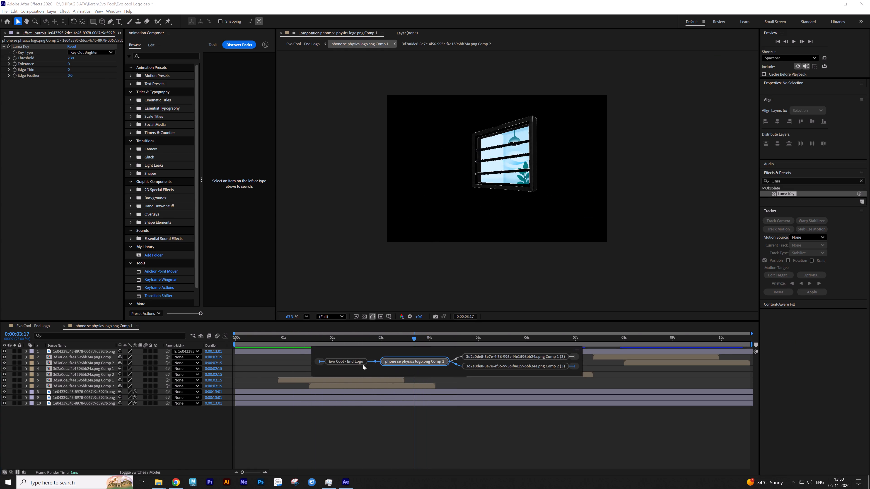
pyautogui.click(356, 364)
pyautogui.moveTo(408, 373); pyautogui.dragTo(869, 375)
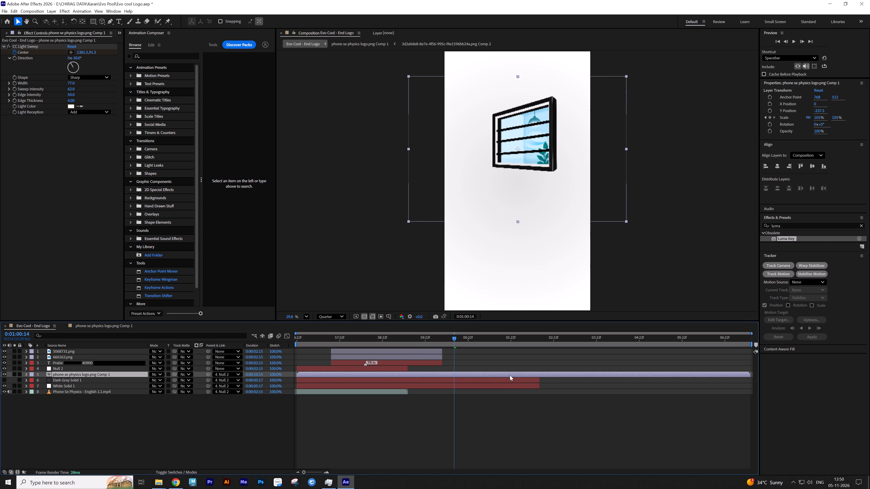
pyautogui.hotkey('alt', '[')
# Slide the trimmed phone se physics logo.png Comp 1 layer back to the composition's start at 0:00:56:22.
pyautogui.moveTo(474, 374); pyautogui.dragTo(450, 374)
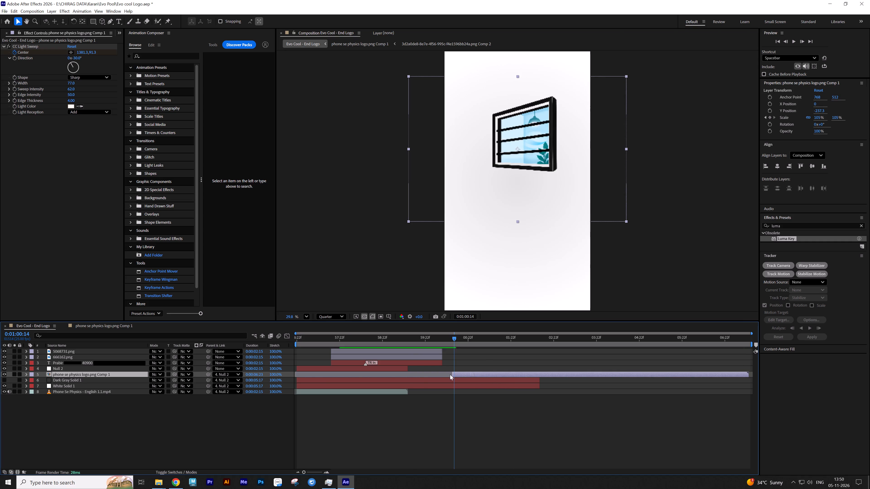
pyautogui.moveTo(450, 374); pyautogui.dragTo(316, 380)
pyautogui.moveTo(304, 342); pyautogui.dragTo(286, 340)
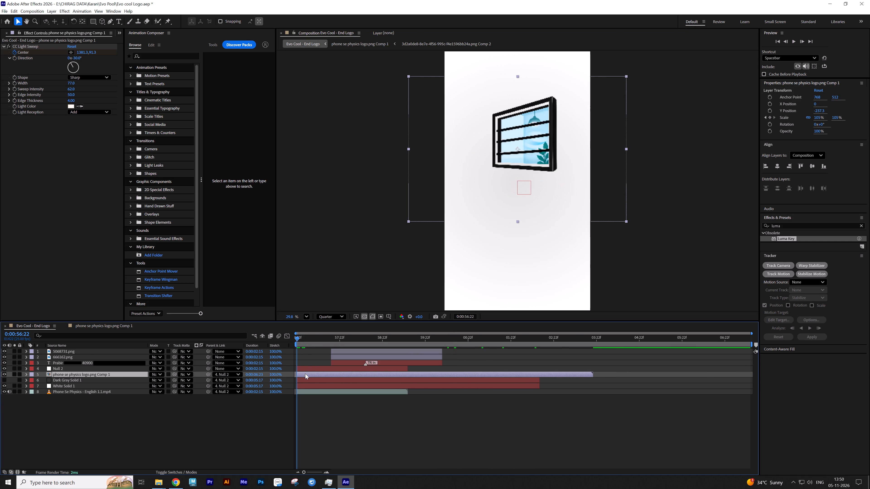
# Inside phone se physics logo.png Comp 1, keyframe the window image layer's opacity at 0% on 0:00:03:00 and 100% on 0:00:03:17.
pyautogui.doubleClick(305, 374)
pyautogui.click(325, 367)
pyautogui.click(330, 391)
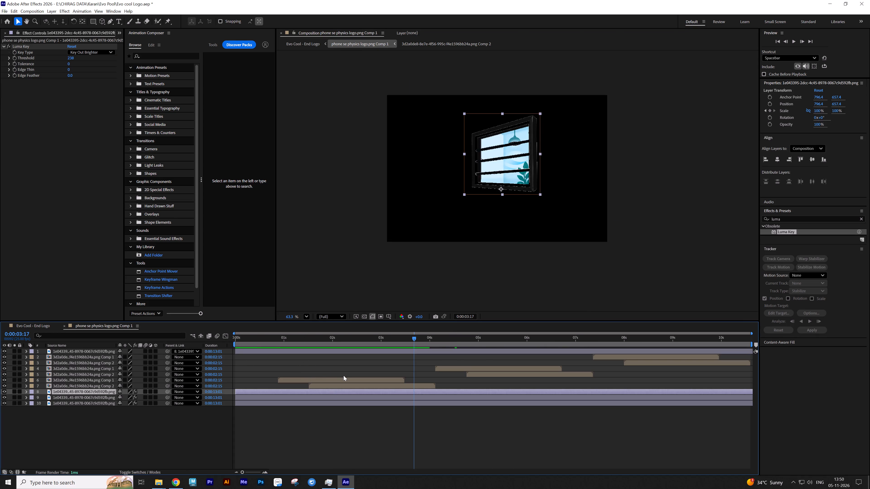
pyautogui.press('y')
pyautogui.press('t')
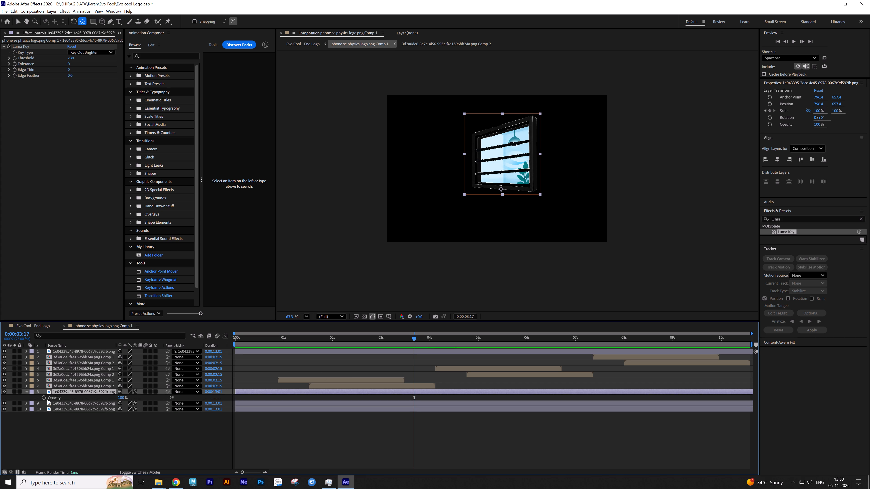
pyautogui.click(43, 398)
pyautogui.moveTo(122, 400); pyautogui.dragTo(161, 399)
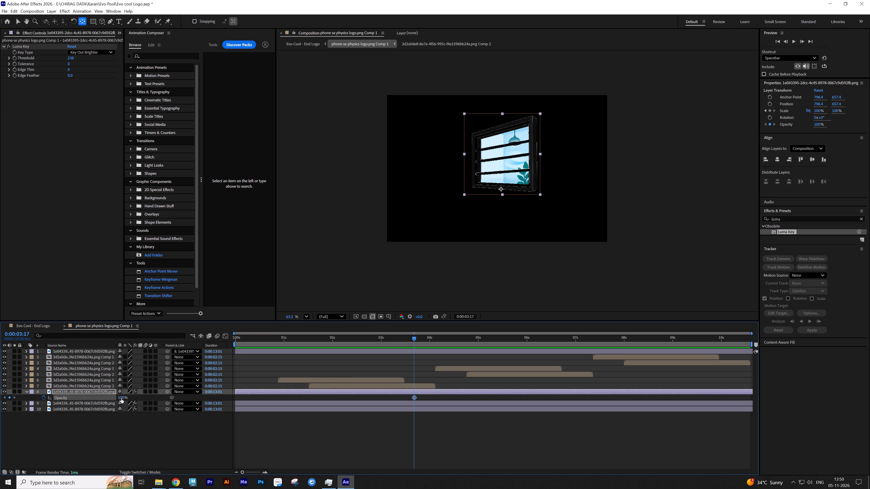
pyautogui.click(414, 396)
pyautogui.moveTo(413, 340); pyautogui.dragTo(381, 341)
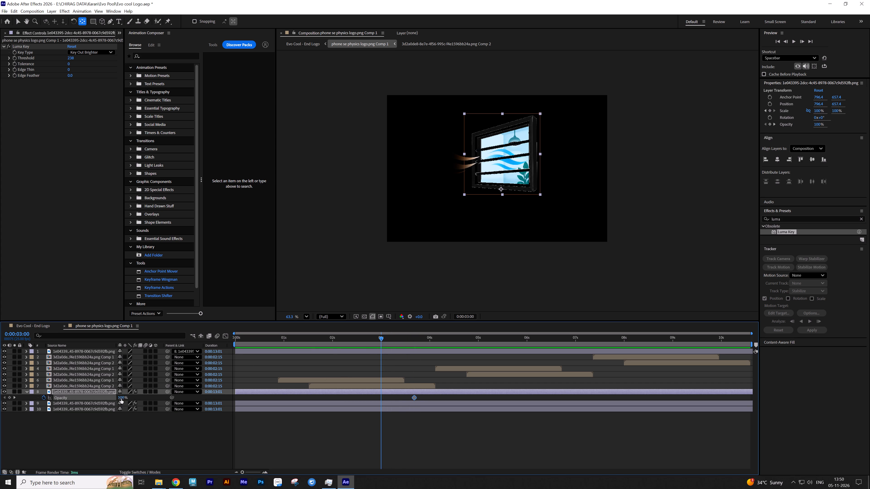
pyautogui.moveTo(121, 399); pyautogui.dragTo(6, 399)
# Shift both window opacity keyframes so the 0% keyframe sits at 0:00:03:17.
pyautogui.moveTo(425, 396); pyautogui.dragTo(372, 403)
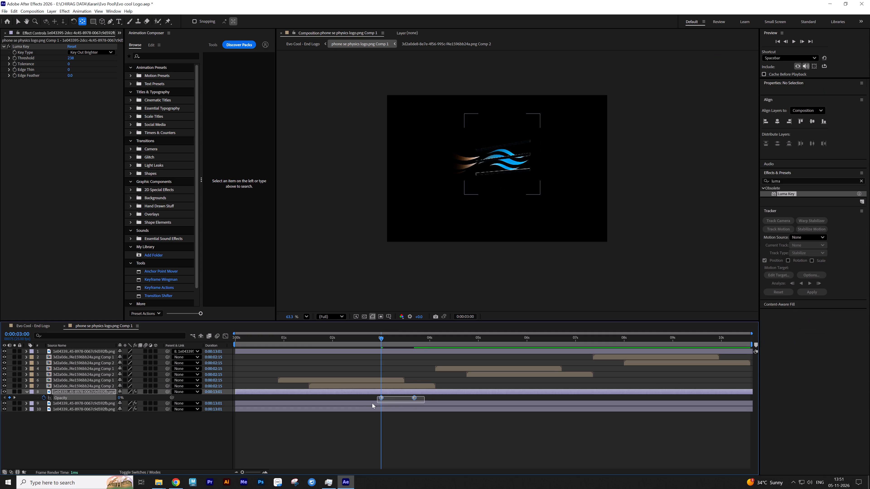
pyautogui.moveTo(372, 403); pyautogui.dragTo(361, 403)
pyautogui.press('k')
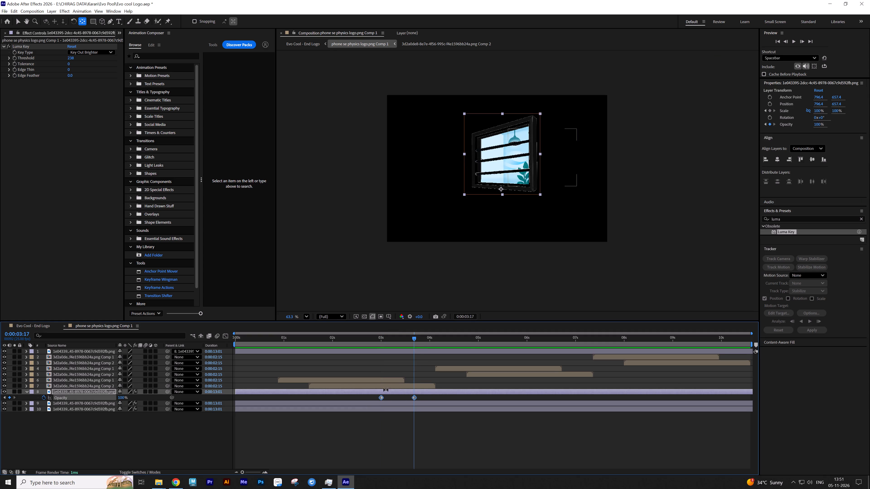
pyautogui.moveTo(381, 398); pyautogui.dragTo(415, 399)
# Preview the window's fade-in from the start of the Evo Cool - End Logo composition.
pyautogui.press('Tab')
pyautogui.click(352, 401)
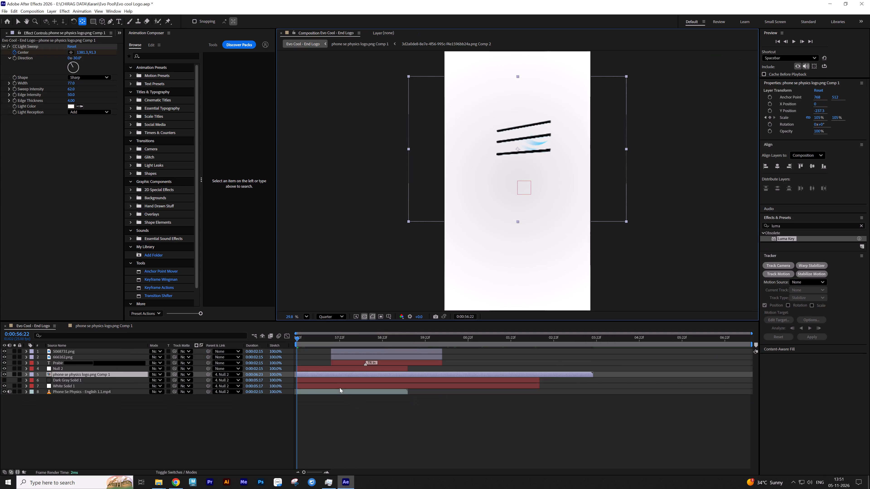
pyautogui.press('space')
pyautogui.press('space')
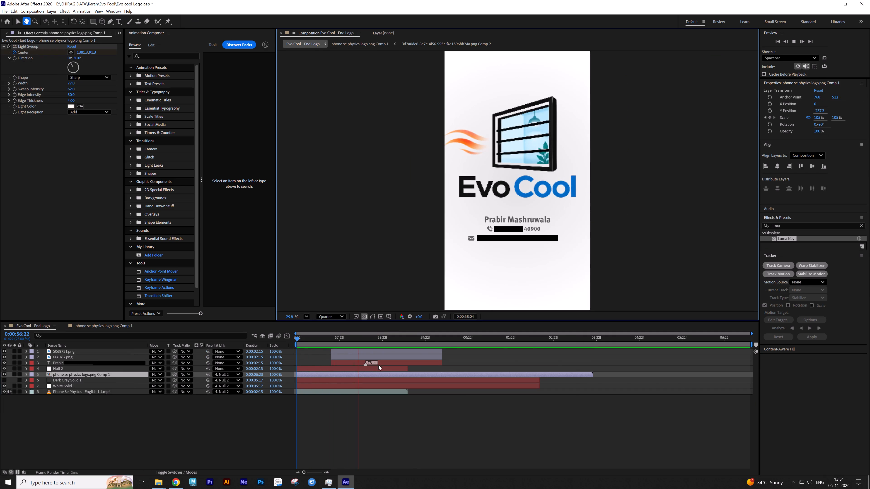
pyautogui.moveTo(342, 340); pyautogui.dragTo(244, 340)
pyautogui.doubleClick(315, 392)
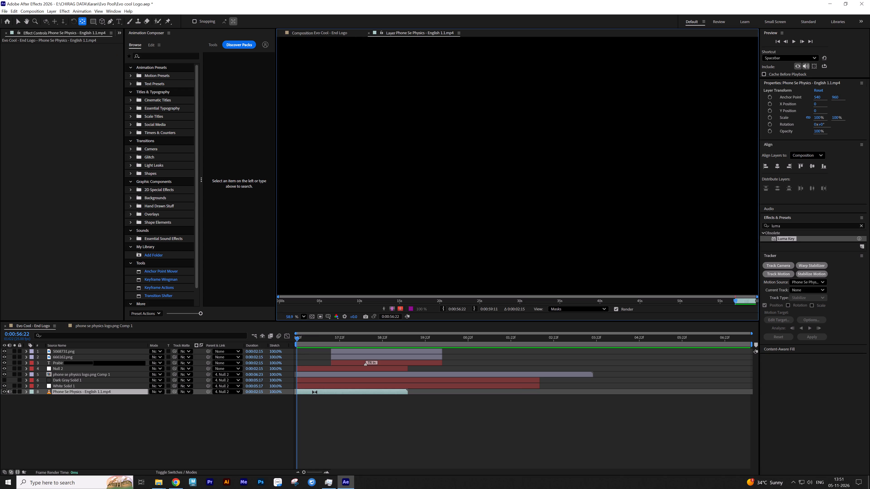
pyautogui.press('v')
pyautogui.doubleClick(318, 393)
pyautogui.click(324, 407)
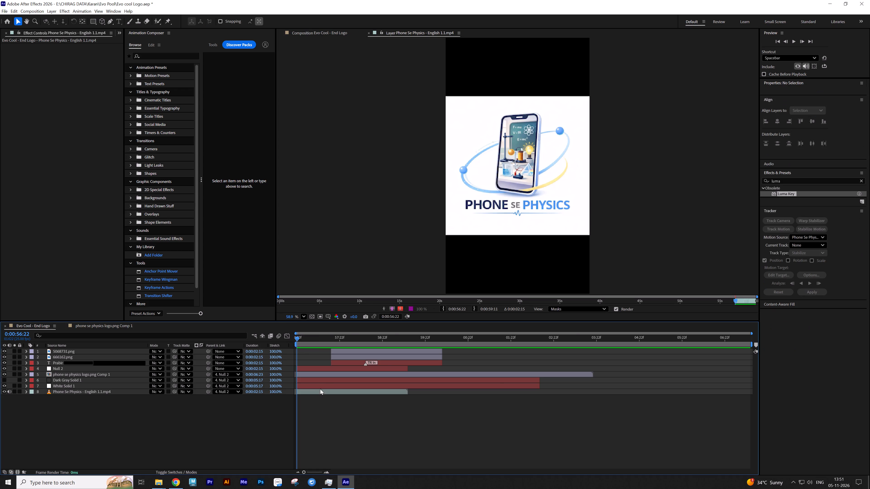
# In phone se physics logo.png Comp 1, copy the window layer's two opacity keyframes onto the window slats layer at 0:00:03:17.
pyautogui.doubleClick(319, 375)
pyautogui.moveTo(402, 399); pyautogui.dragTo(413, 402)
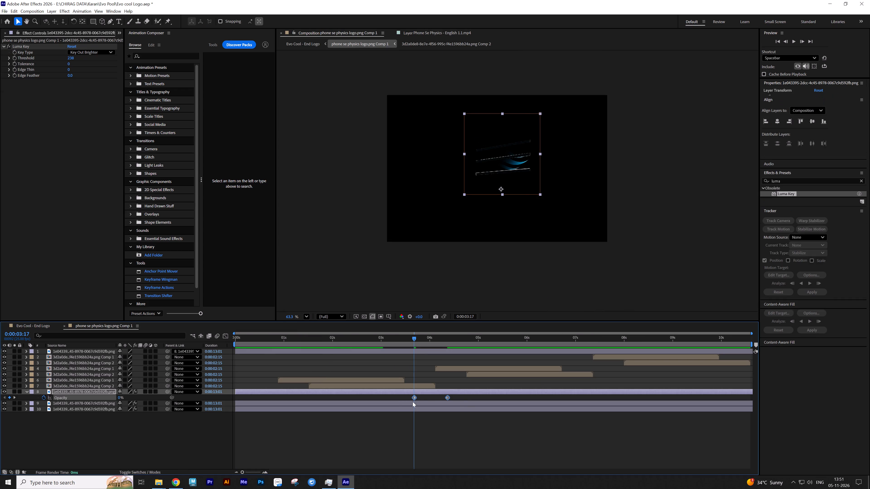
pyautogui.moveTo(413, 402); pyautogui.dragTo(463, 403)
pyautogui.hotkey('ctrl', 'c')
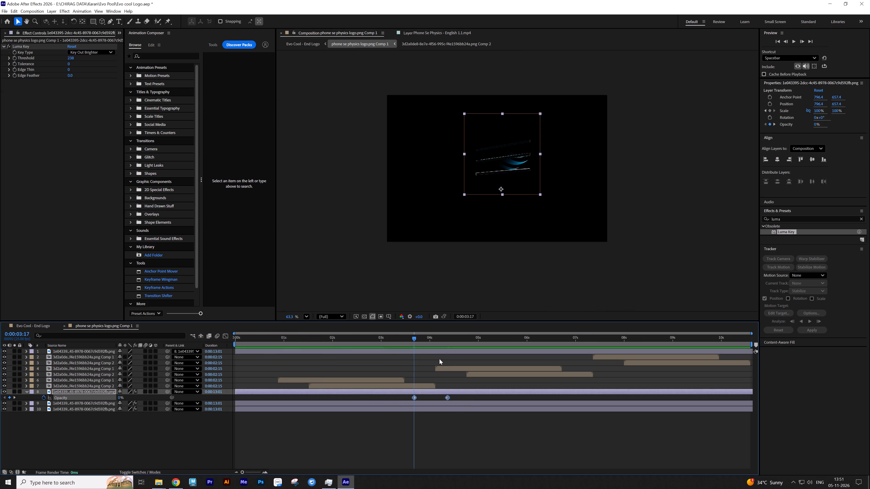
pyautogui.click(438, 353)
pyautogui.hotkey('ctrl', 'v')
pyautogui.click(409, 366)
# In phone se physics logo.png Comp 1, shift the first two airflow wave layers earlier so the second one ends at 0:00:03:17.
pyautogui.press('Tab')
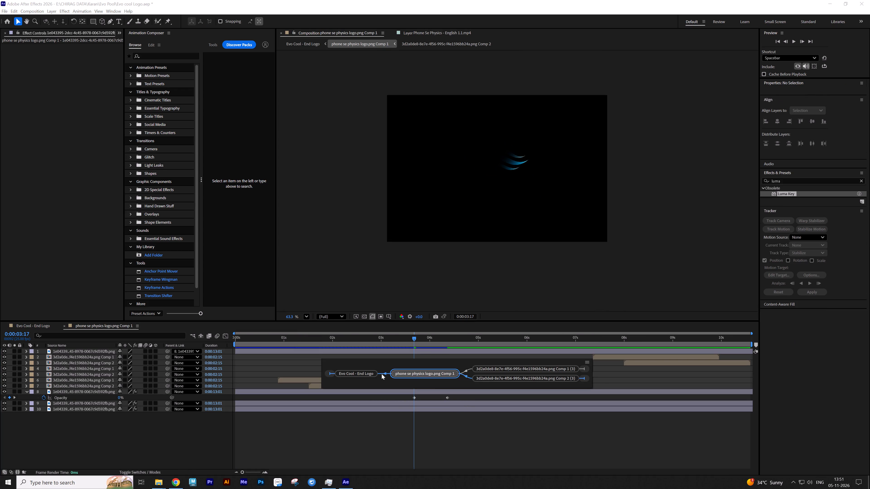
pyautogui.click(368, 374)
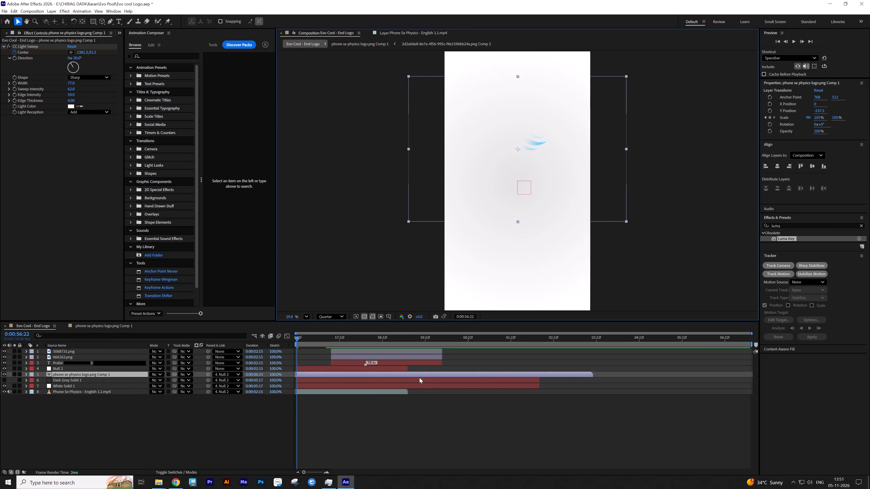
pyautogui.doubleClick(383, 389)
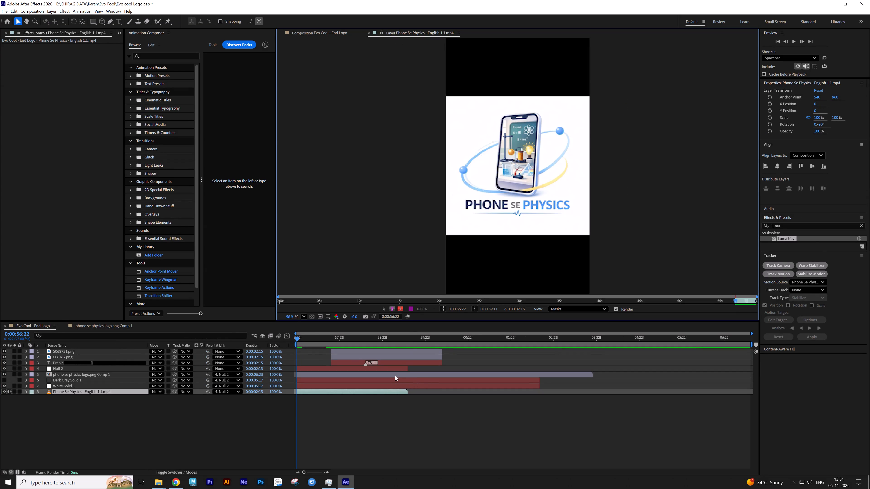
pyautogui.doubleClick(395, 375)
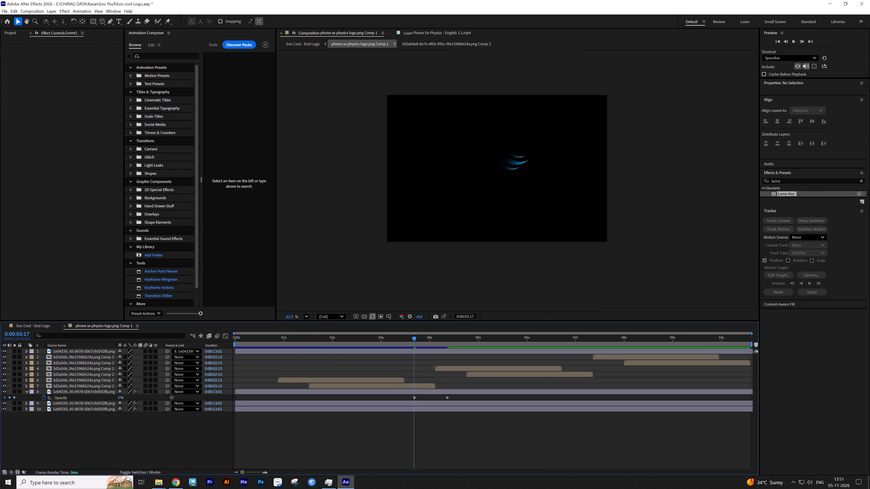
pyautogui.click(396, 380)
pyautogui.keyDown('ctrl'); pyautogui.click(394, 385); pyautogui.keyUp('ctrl')
pyautogui.moveTo(383, 386); pyautogui.dragTo(375, 386)
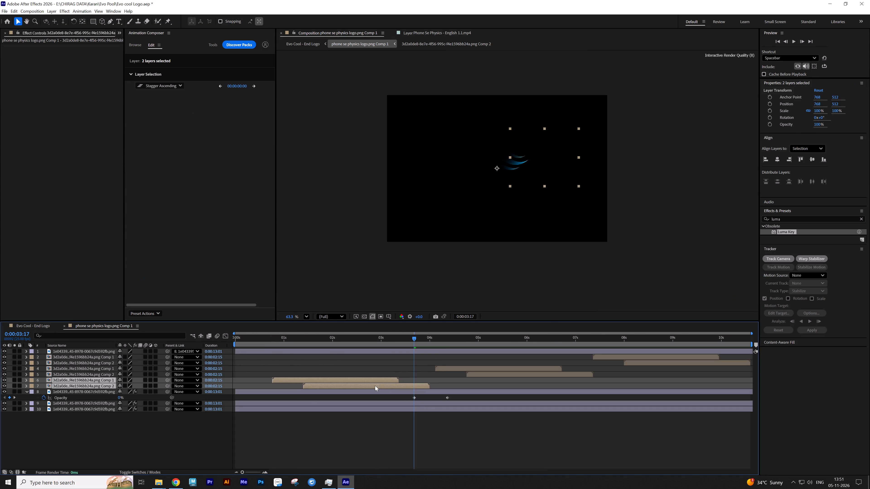
pyautogui.moveTo(375, 386); pyautogui.dragTo(361, 386)
pyautogui.click(370, 375)
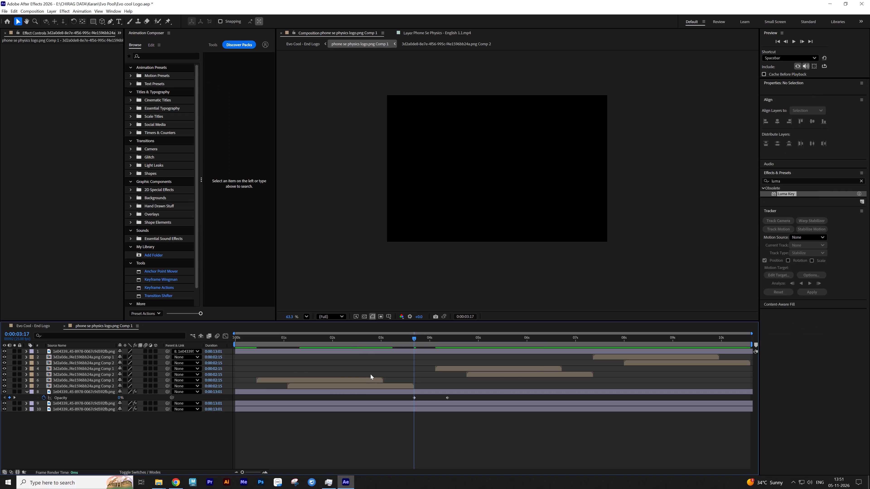
# Preview the logo animation in the Evo Cool - End Logo composition from its start through about 0:01:02:19.
pyautogui.press('Tab')
pyautogui.click(316, 374)
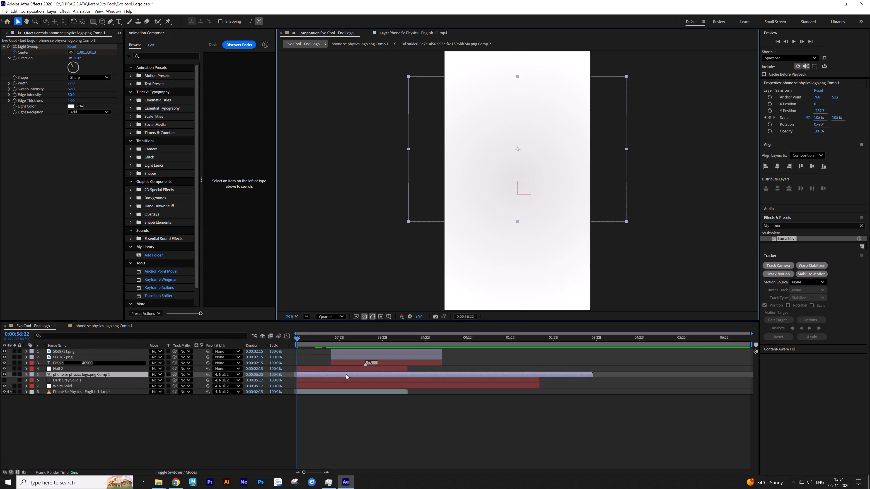
pyautogui.press('space')
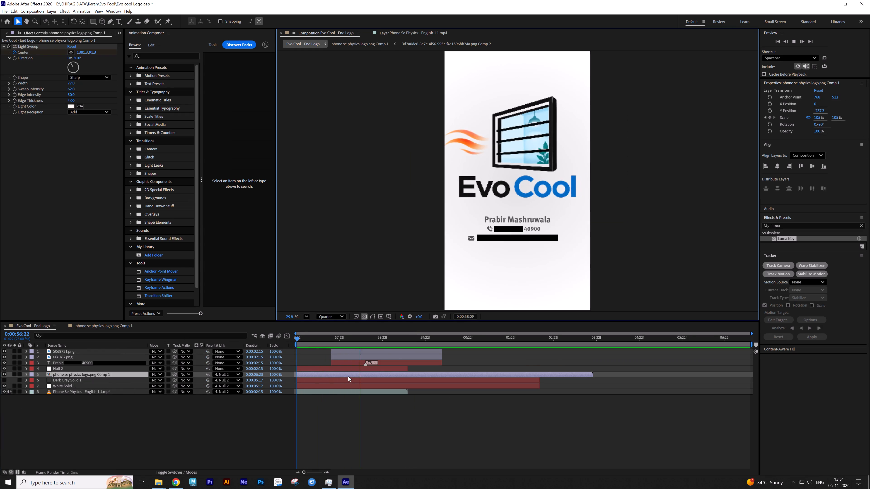
pyautogui.press('space')
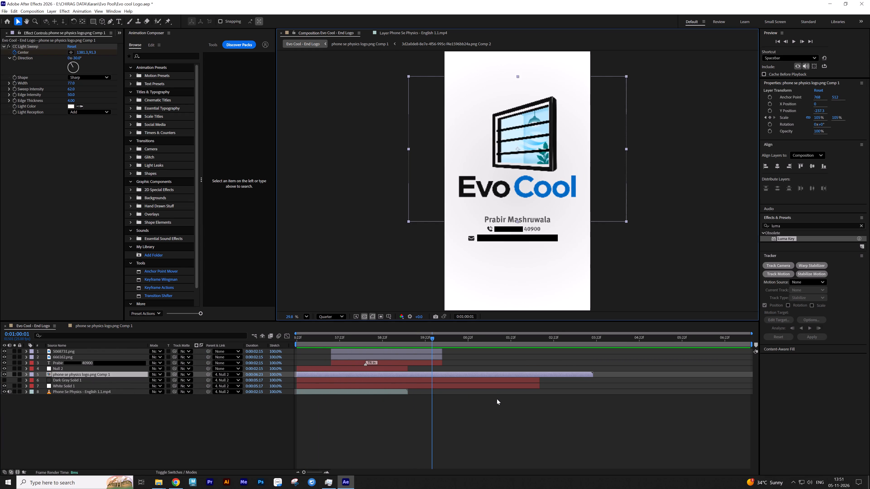
pyautogui.press('space')
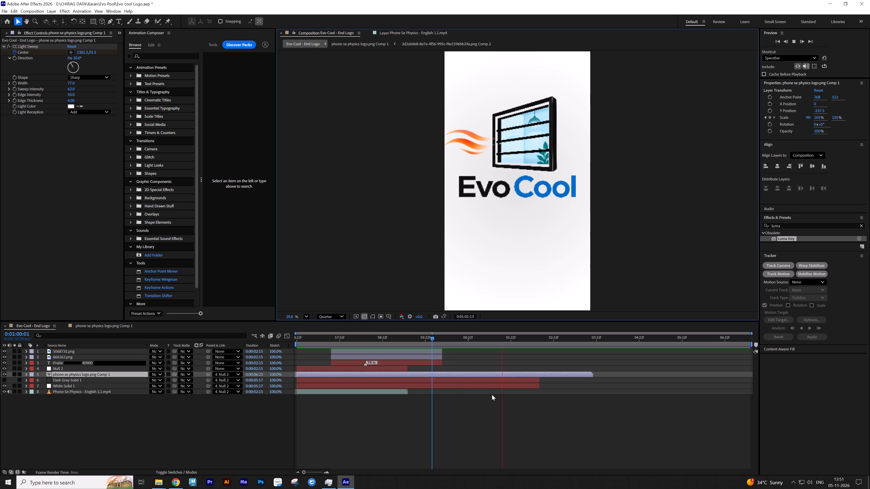
pyautogui.press('space')
pyautogui.click(483, 406)
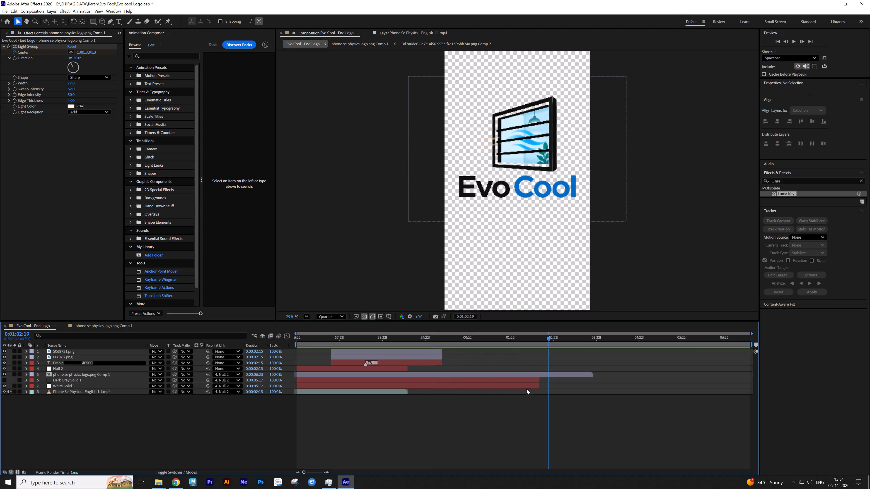
# Extend the two contact icon layers, contact text, Null 2, Dark Gray Solid 1 and White Solid 1 to the composition's end.
pyautogui.click(404, 369)
pyautogui.keyDown('shift'); pyautogui.click(430, 350); pyautogui.keyUp('shift')
pyautogui.moveTo(443, 355); pyautogui.dragTo(483, 355)
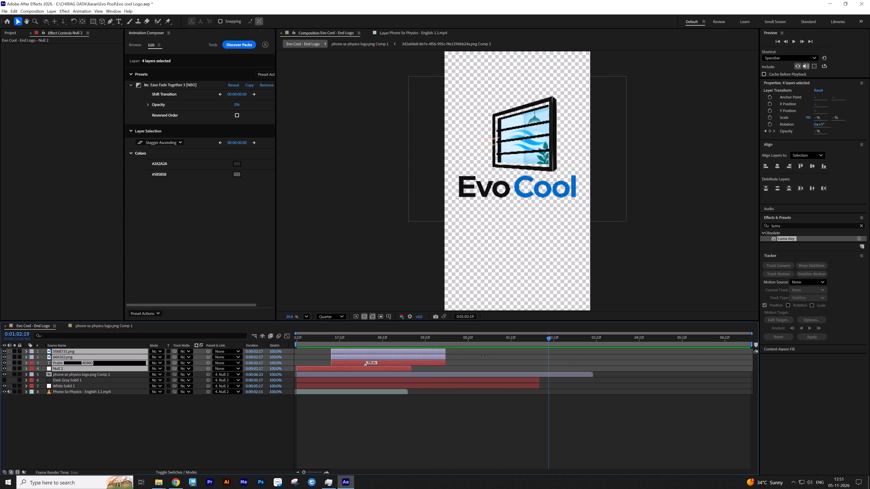
pyautogui.moveTo(483, 355); pyautogui.dragTo(869, 355)
pyautogui.click(620, 405)
pyautogui.click(539, 382)
pyautogui.keyDown('ctrl'); pyautogui.click(536, 385); pyautogui.keyUp('ctrl')
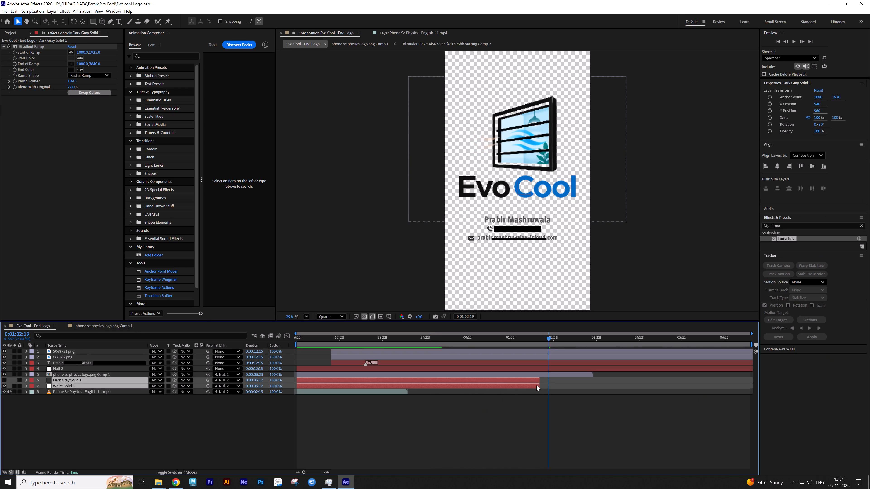
pyautogui.moveTo(540, 386); pyautogui.dragTo(869, 387)
# Apply Freeze On Last Frame to the phone se physics logo.png Comp 1 layer.
pyautogui.rightClick(570, 375)
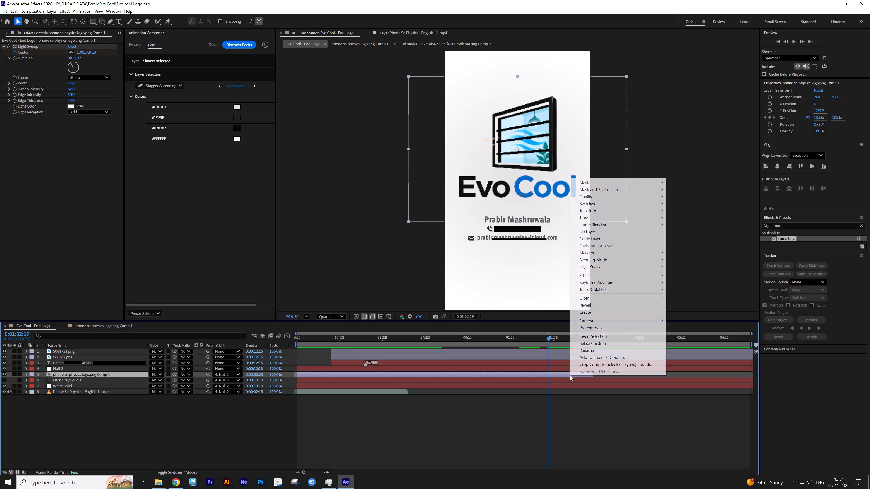
pyautogui.click(607, 217)
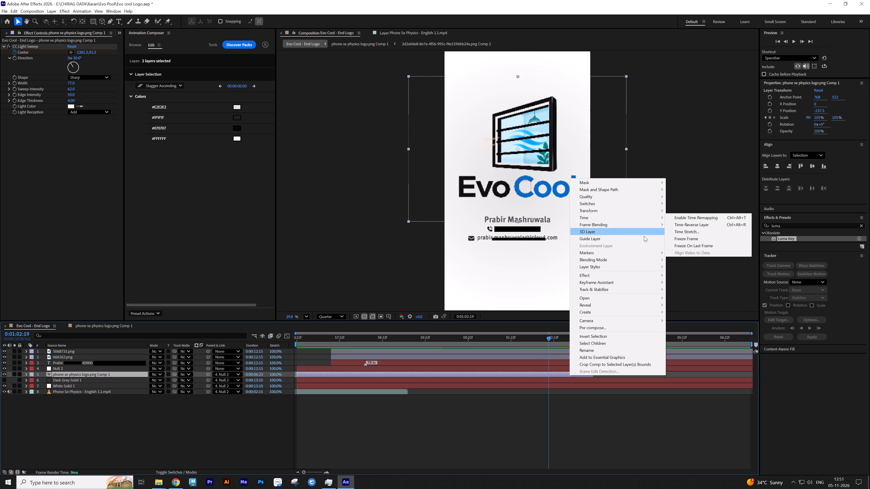
pyautogui.click(683, 247)
pyautogui.click(591, 424)
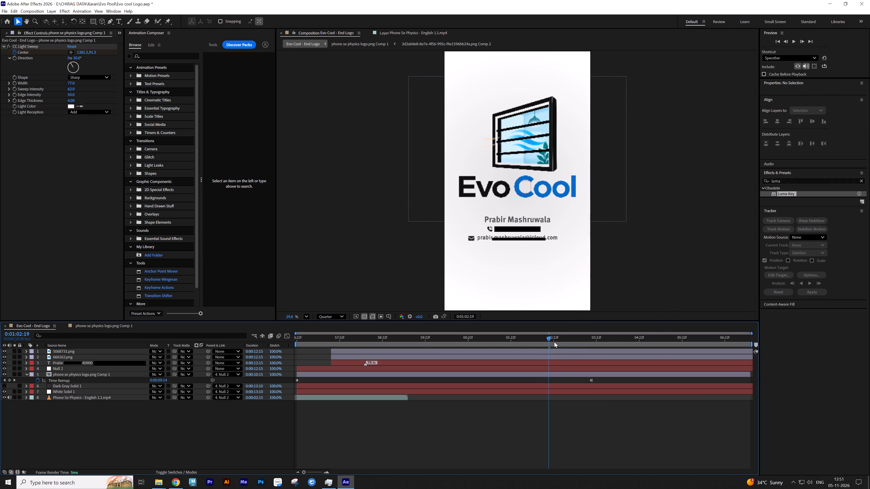
# Preview the Evo Cool - End Logo composition from its start to check the airflow and frozen logo timing.
pyautogui.moveTo(553, 337); pyautogui.dragTo(251, 343)
pyautogui.press('space')
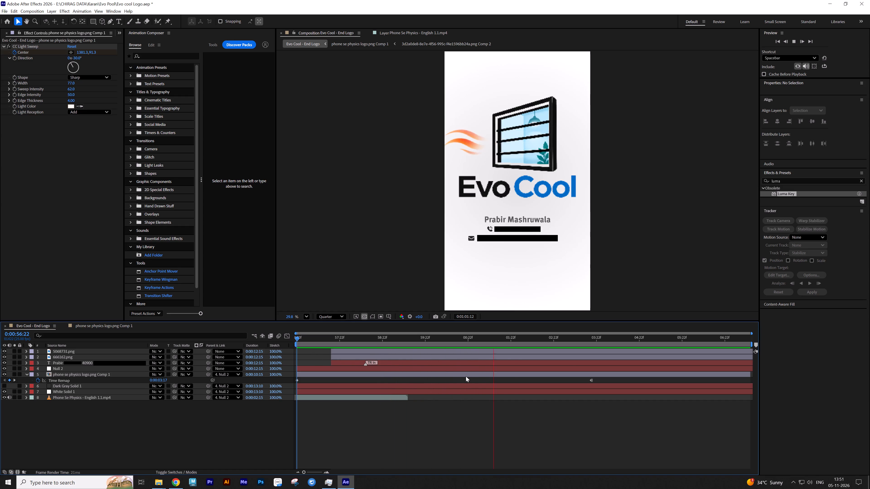
pyautogui.press('space')
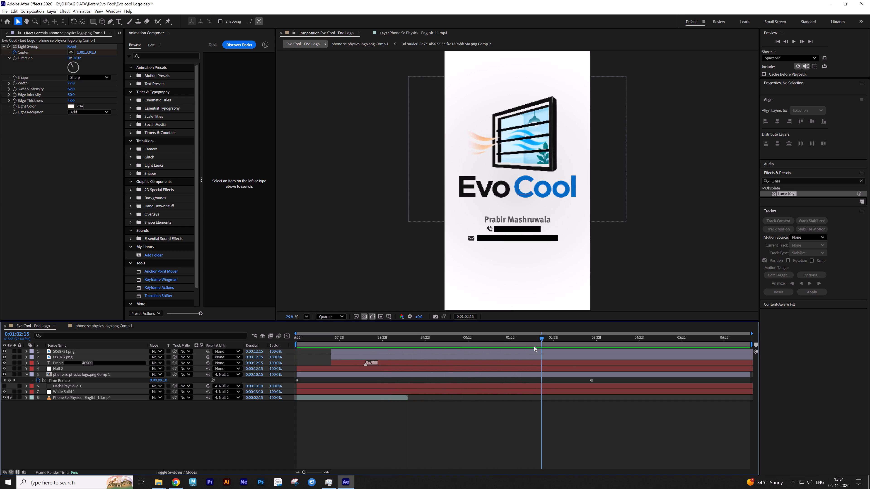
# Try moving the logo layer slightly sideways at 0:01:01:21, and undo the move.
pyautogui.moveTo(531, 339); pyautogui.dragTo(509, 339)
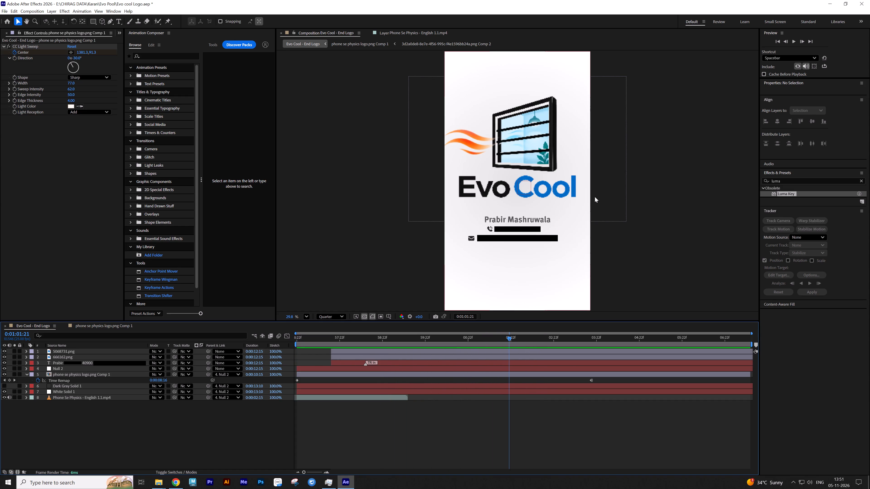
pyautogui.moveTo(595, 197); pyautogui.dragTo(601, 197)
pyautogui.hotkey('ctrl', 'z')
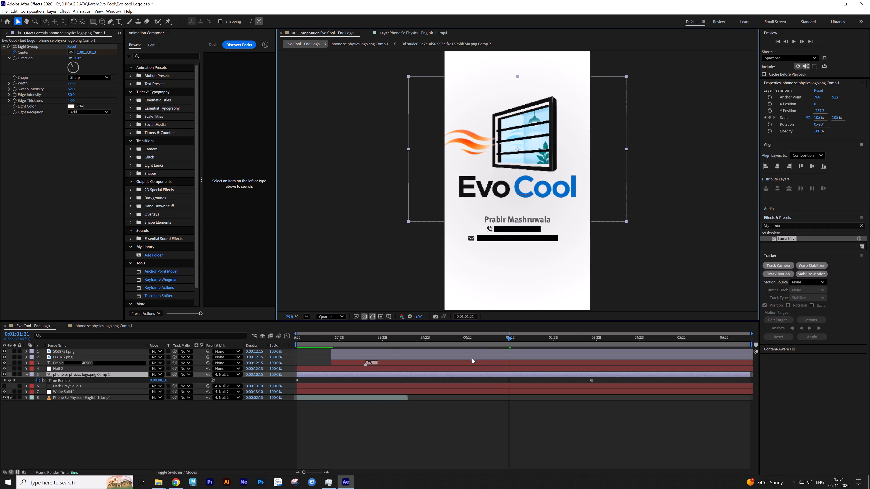
# In phone se physics logo.png Comp 1, nudge the window layer and all six wave layers together rightward, placing the window above Cool.
pyautogui.doubleClick(469, 374)
pyautogui.click(452, 155)
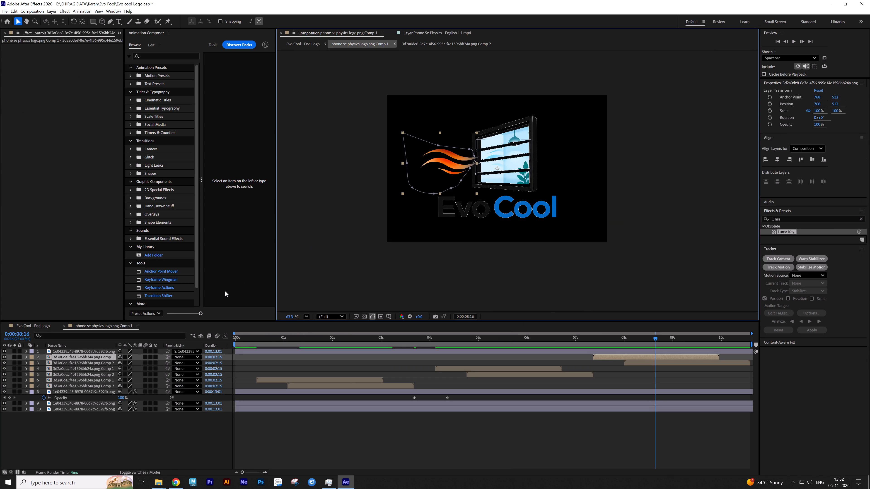
pyautogui.click(393, 369)
pyautogui.press('s')
pyautogui.press('s')
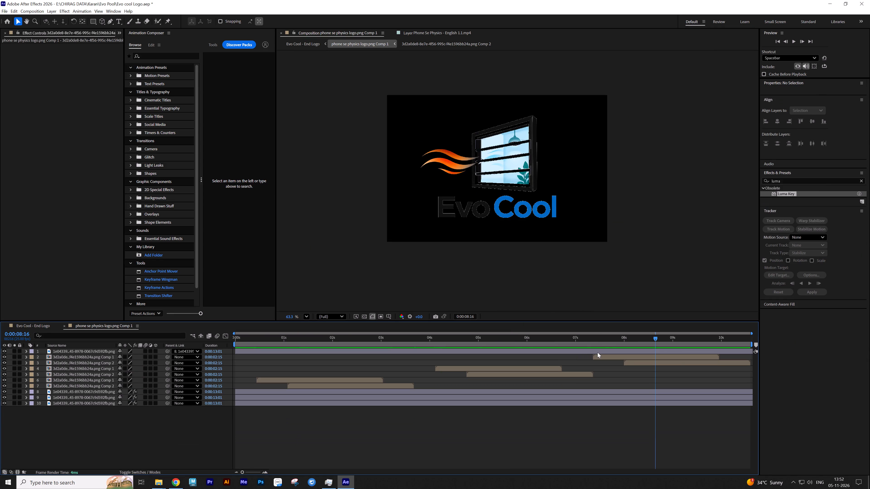
pyautogui.click(597, 352)
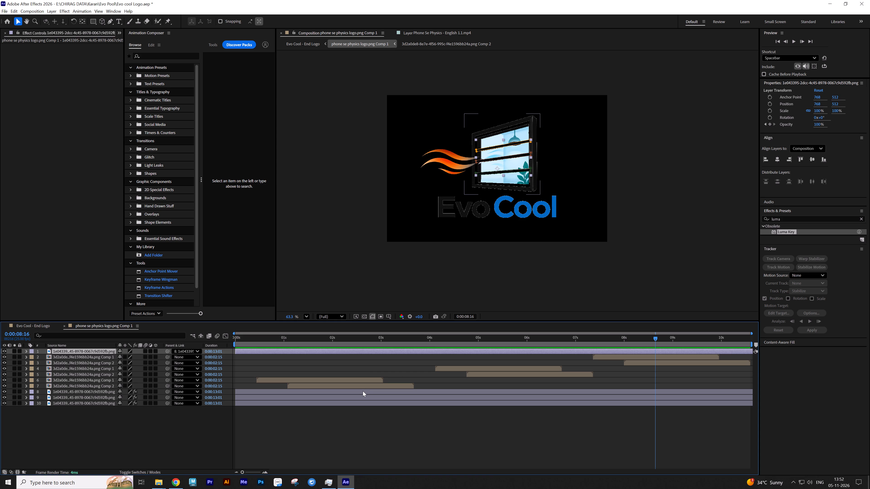
pyautogui.click(360, 353)
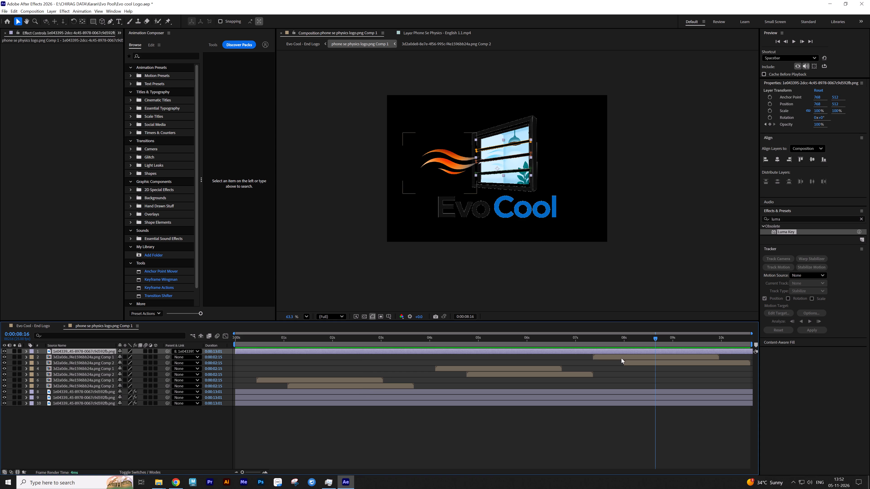
pyautogui.click(621, 359)
pyautogui.keyDown('shift'); pyautogui.click(497, 392); pyautogui.keyUp('shift')
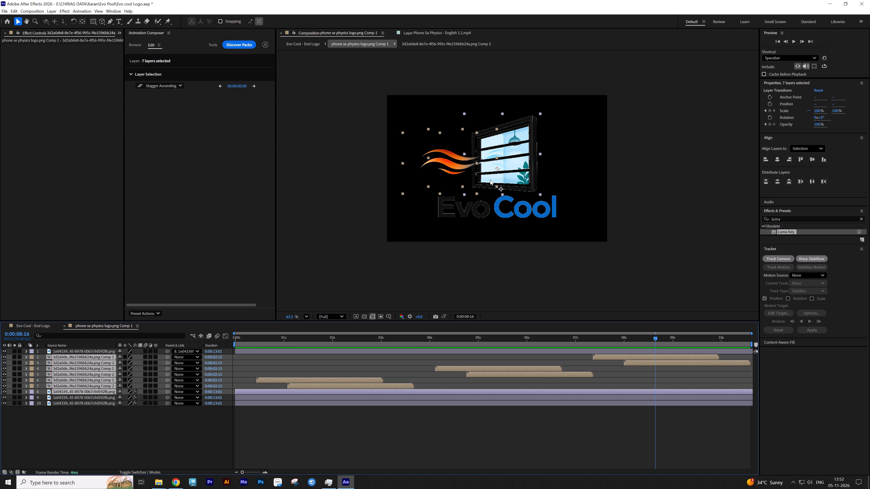
pyautogui.hotkey('shift', 'Right')
pyautogui.hotkey('shift', 'Right')
pyautogui.hotkey('shift', 'Right')
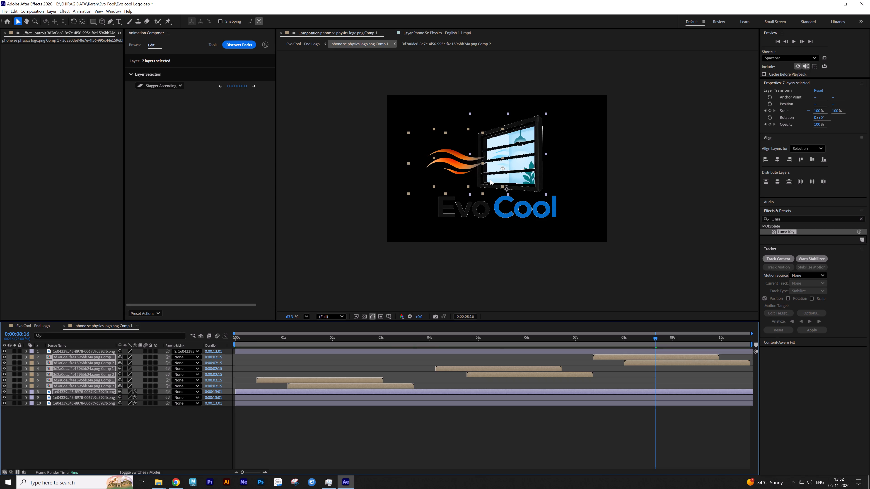
pyautogui.hotkey('shift', 'Right')
pyautogui.hotkey('shift', 'Right')
pyautogui.hotkey('shift', 'Right')
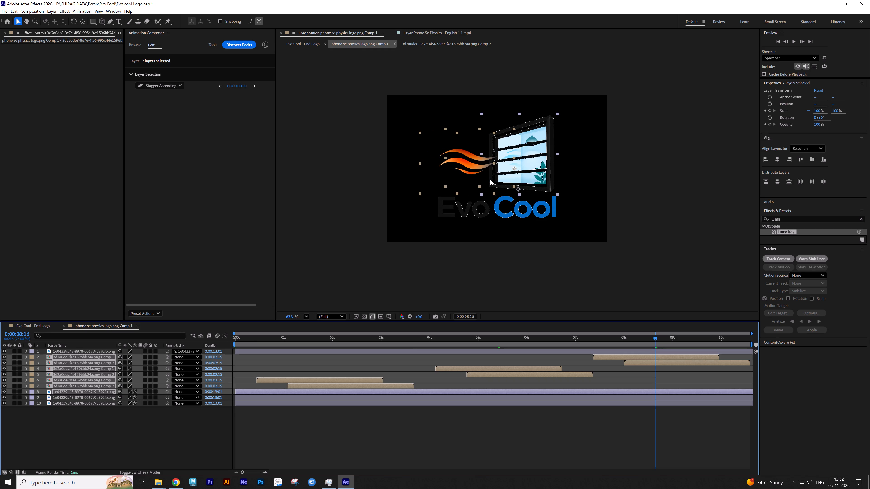
pyautogui.hotkey('shift', 'Left')
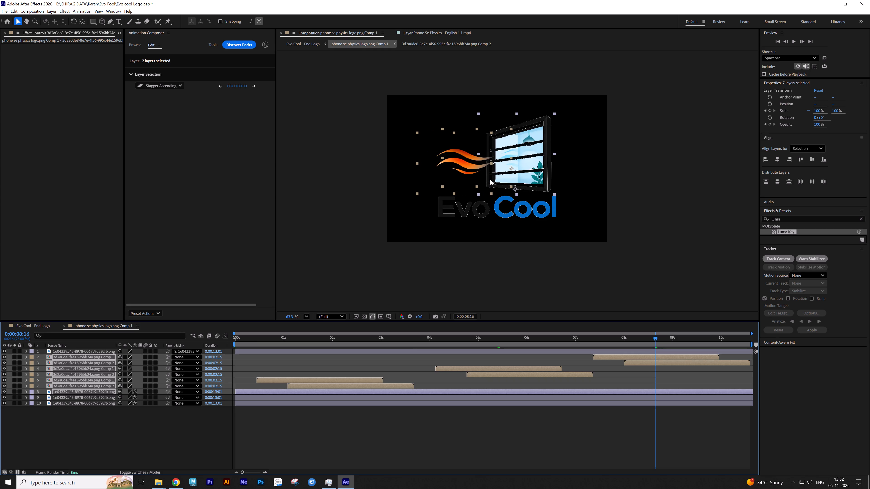
pyautogui.click(460, 357)
# Preview the repositioned window and airflow waves from the start of the Evo Cool - End Logo composition.
pyautogui.press('Tab')
pyautogui.click(410, 357)
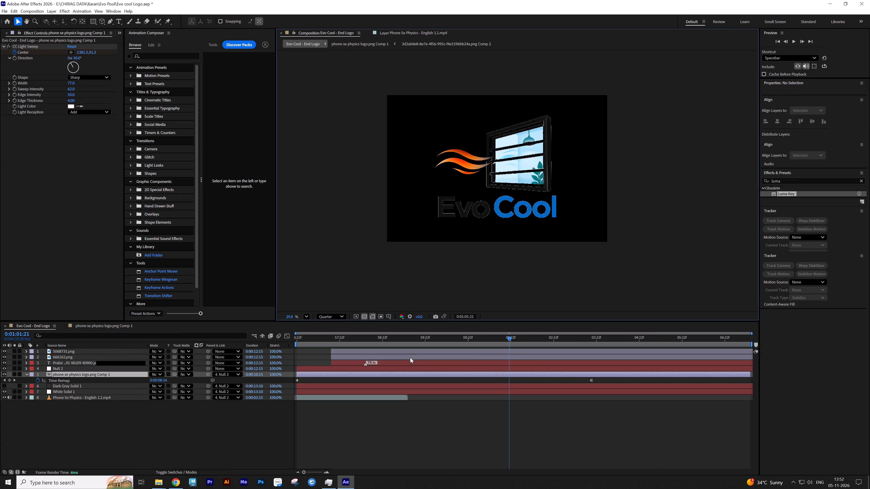
pyautogui.moveTo(508, 337); pyautogui.dragTo(368, 341)
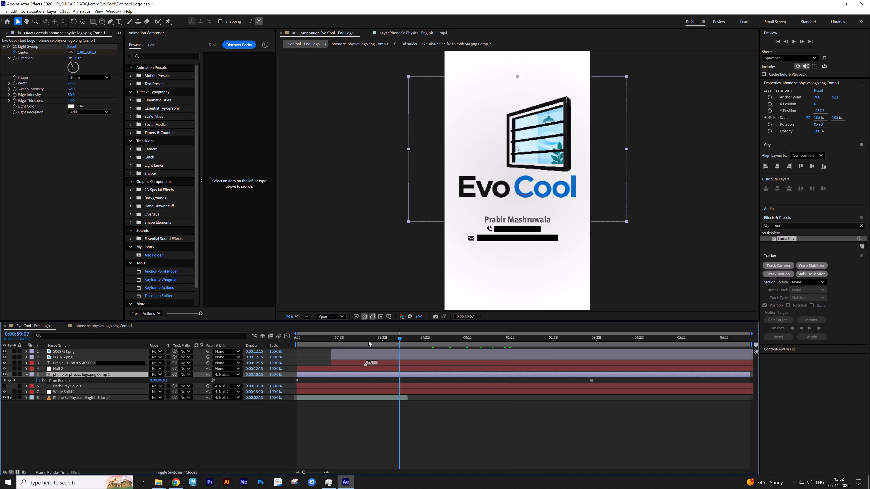
pyautogui.moveTo(368, 341); pyautogui.dragTo(237, 341)
pyautogui.press('space')
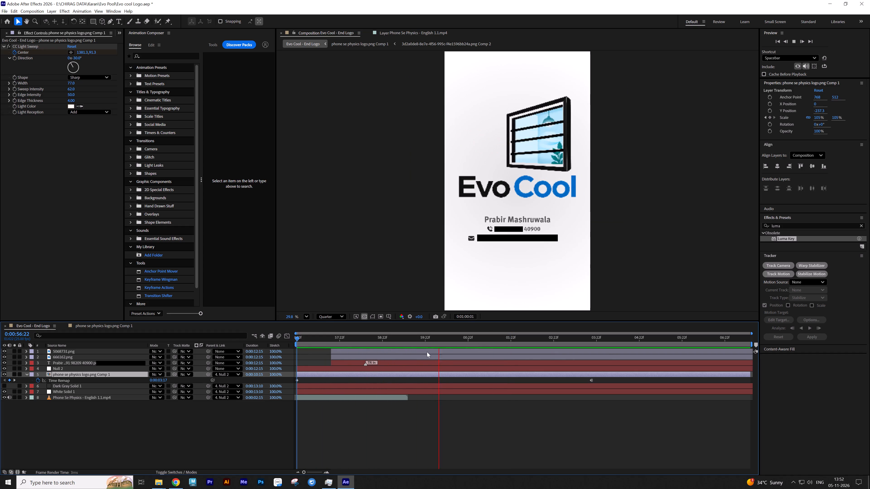
pyautogui.press('space')
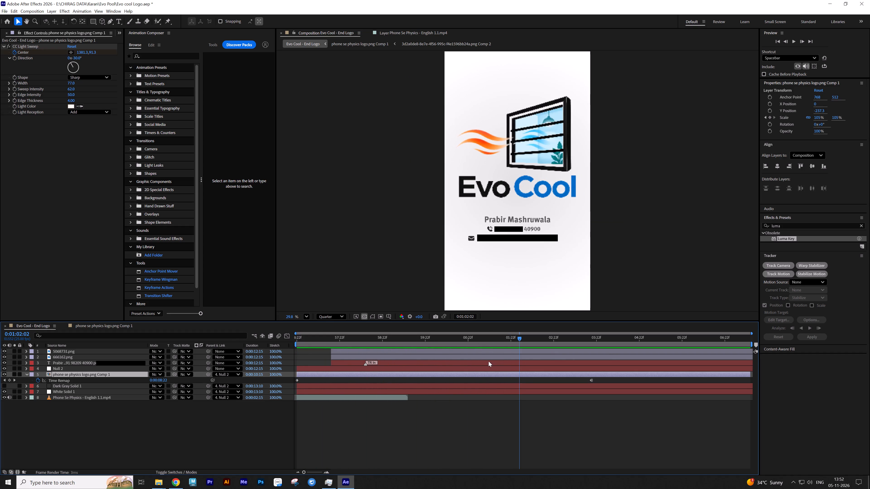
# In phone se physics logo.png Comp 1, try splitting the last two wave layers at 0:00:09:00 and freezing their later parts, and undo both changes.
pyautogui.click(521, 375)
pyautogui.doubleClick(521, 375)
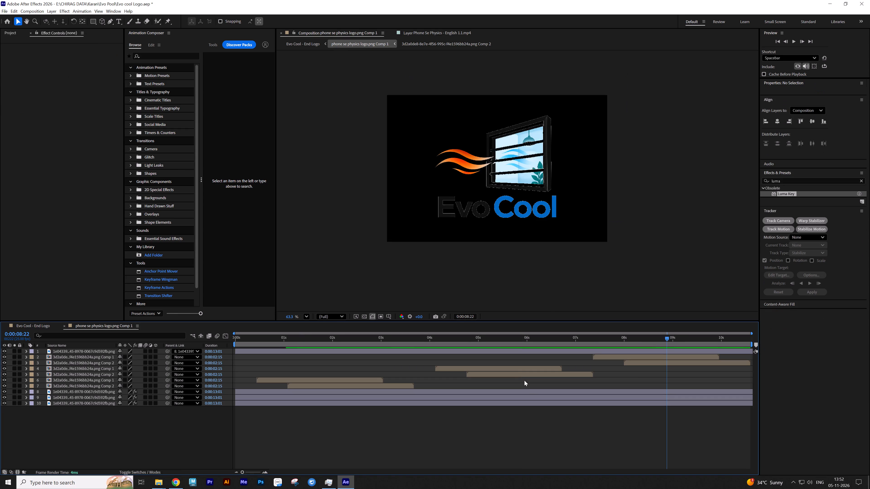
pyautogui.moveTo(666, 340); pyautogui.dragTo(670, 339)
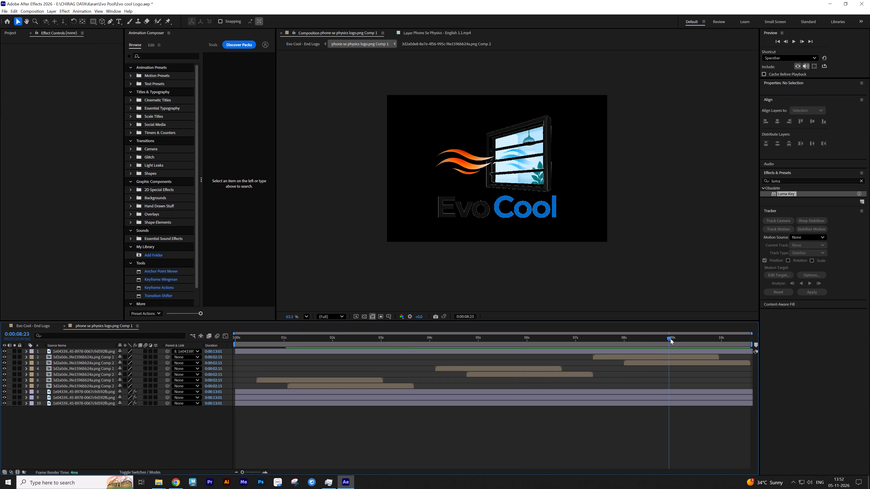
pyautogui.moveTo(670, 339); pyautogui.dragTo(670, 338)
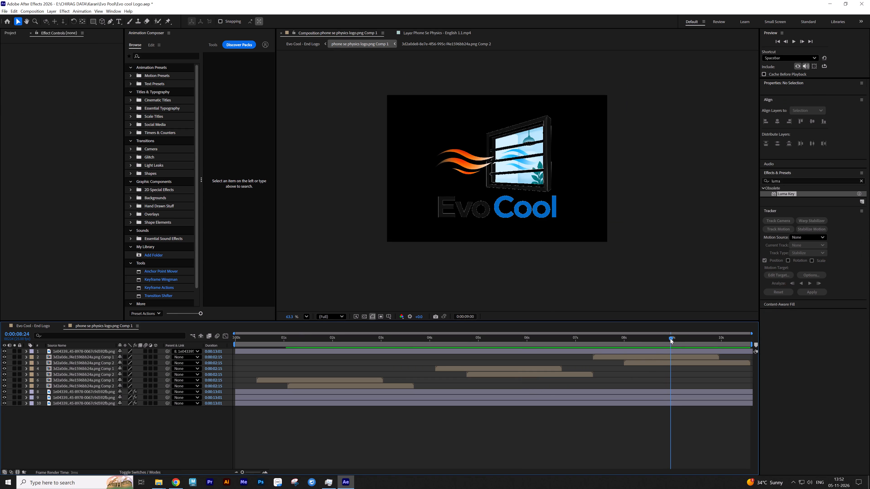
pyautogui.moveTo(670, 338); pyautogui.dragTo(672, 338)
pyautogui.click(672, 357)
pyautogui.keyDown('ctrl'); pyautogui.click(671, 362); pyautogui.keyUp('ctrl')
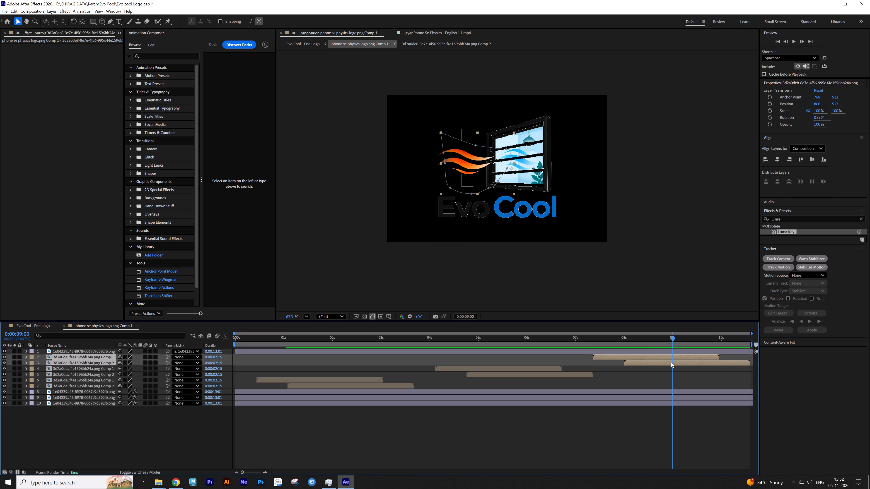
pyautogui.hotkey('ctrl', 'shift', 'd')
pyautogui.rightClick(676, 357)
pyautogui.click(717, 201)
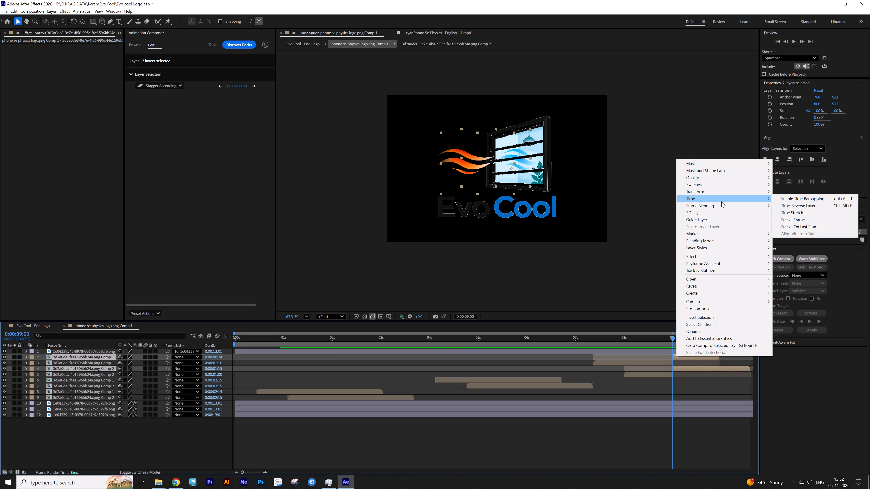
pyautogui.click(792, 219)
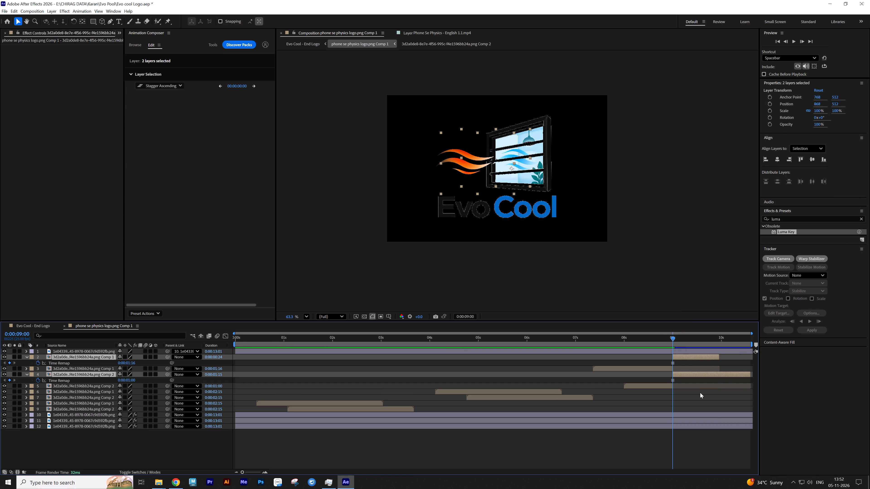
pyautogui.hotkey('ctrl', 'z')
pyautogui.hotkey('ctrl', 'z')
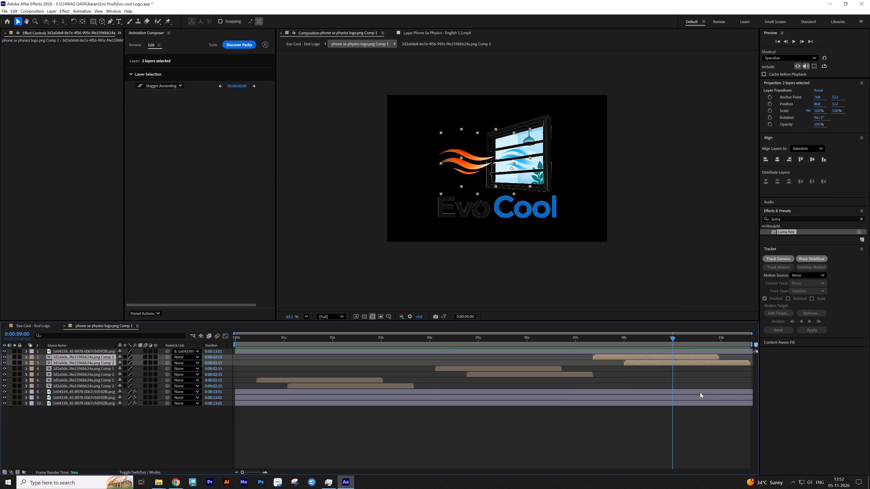
# Add Mask Path keyframes at 0:00:09:00 on the last two wave layers, and delete their later Mask Path keyframes so the airflow holds.
pyautogui.press('m')
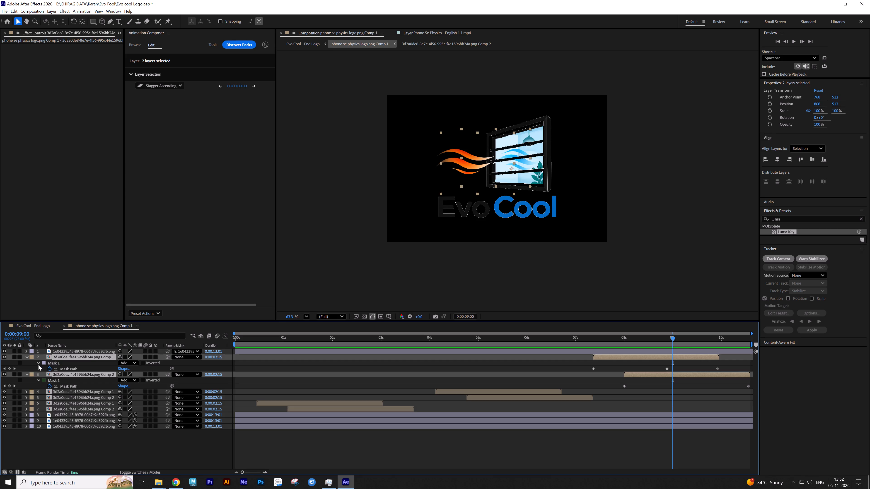
pyautogui.moveTo(10, 368); pyautogui.dragTo(11, 384)
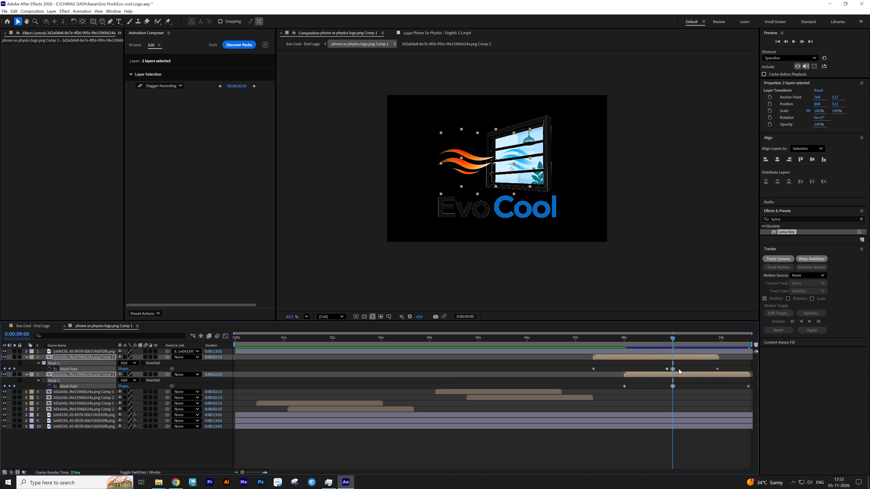
pyautogui.moveTo(703, 365); pyautogui.dragTo(776, 392)
pyautogui.press('Delete')
pyautogui.click(724, 391)
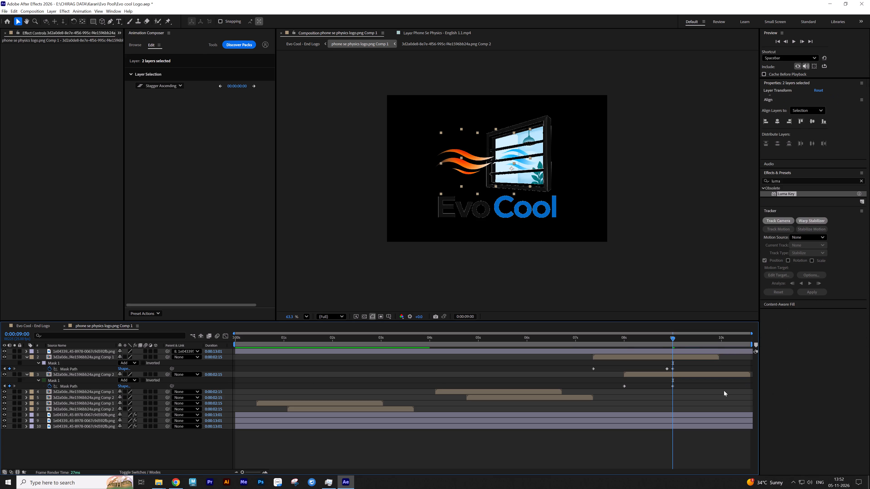
pyautogui.press('s')
pyautogui.press('s')
# Preview the Evo Cool - End Logo composition from its start to check the held airflow waves.
pyautogui.press('Tab')
pyautogui.click(621, 390)
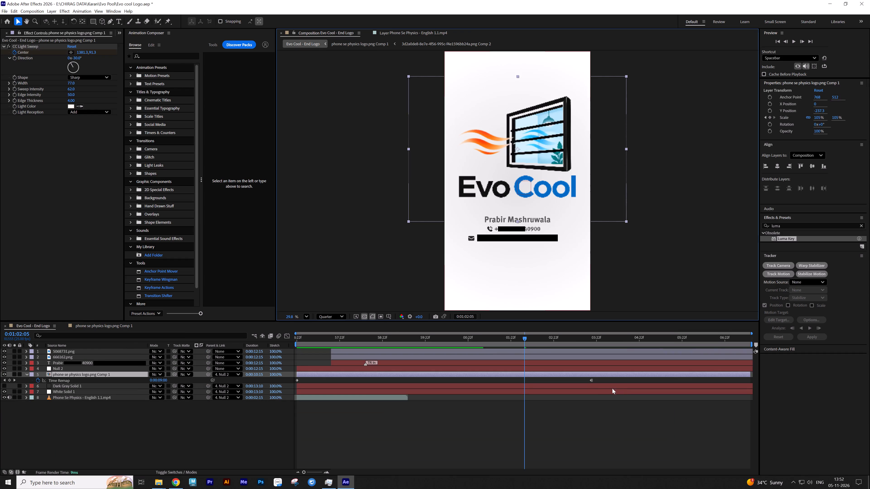
pyautogui.moveTo(518, 339); pyautogui.dragTo(176, 338)
pyautogui.press('space')
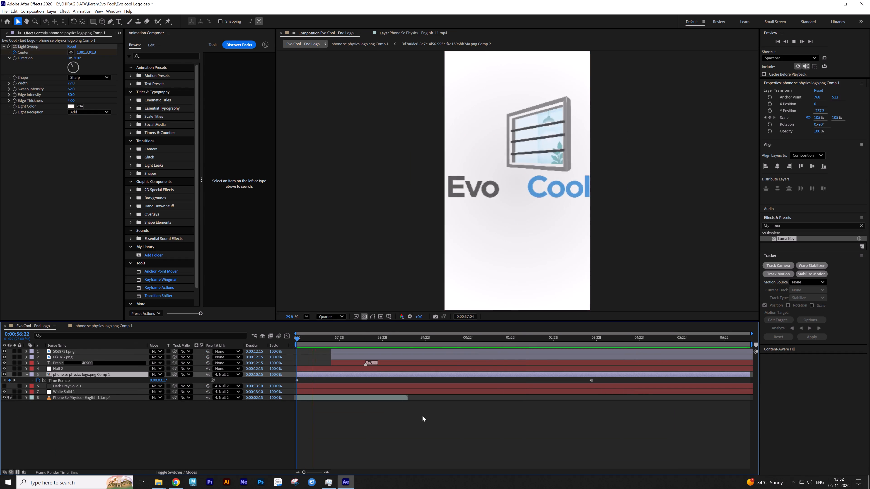
pyautogui.click(423, 416)
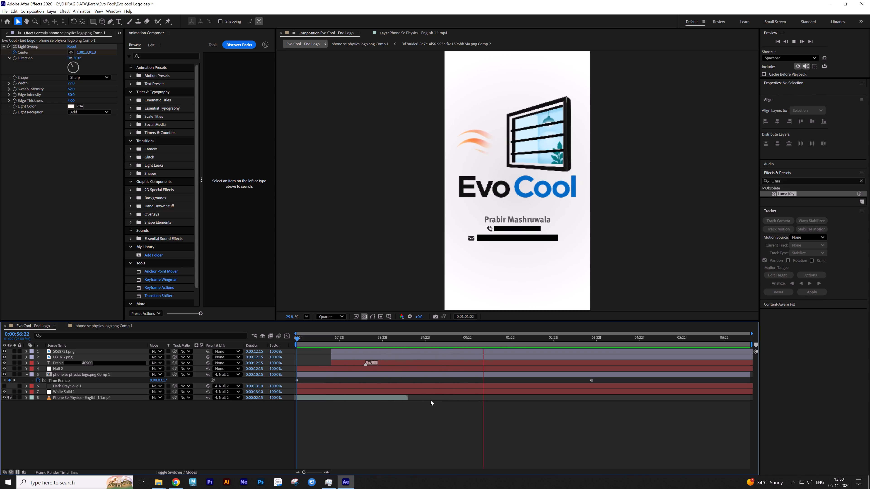
pyautogui.press('space')
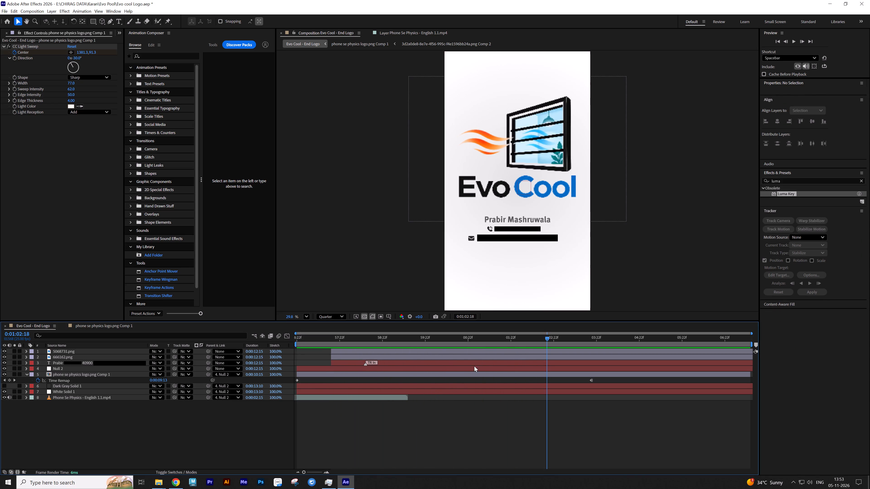
# In phone se physics logo.png Comp 1, shift the last two wave layers earlier together, starting the first of them shortly before 0:00:06:13.
pyautogui.doubleClick(405, 375)
pyautogui.click(631, 359)
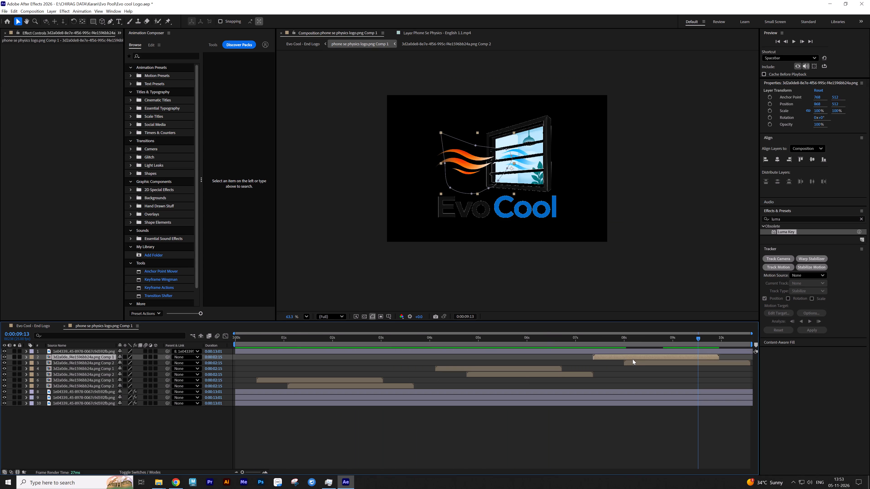
pyautogui.keyDown('ctrl'); pyautogui.click(638, 362); pyautogui.keyUp('ctrl')
pyautogui.moveTo(495, 340); pyautogui.dragTo(551, 341)
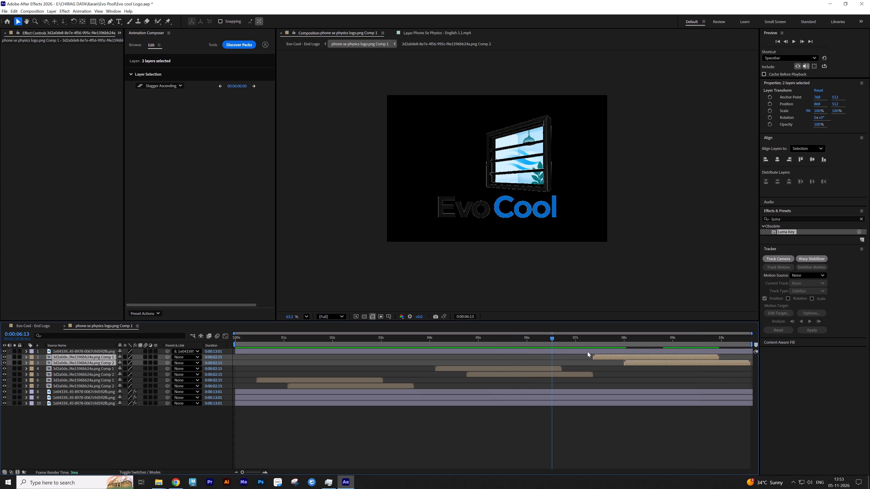
pyautogui.moveTo(614, 356); pyautogui.dragTo(558, 357)
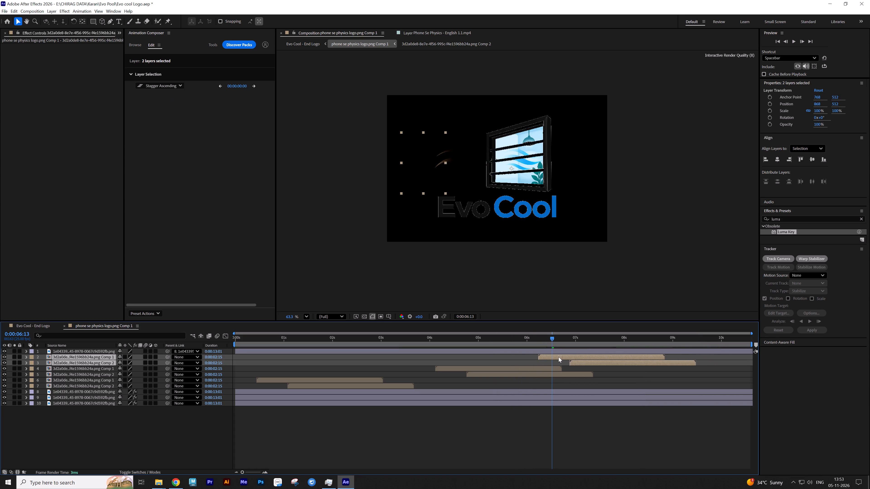
pyautogui.moveTo(558, 357); pyautogui.dragTo(553, 357)
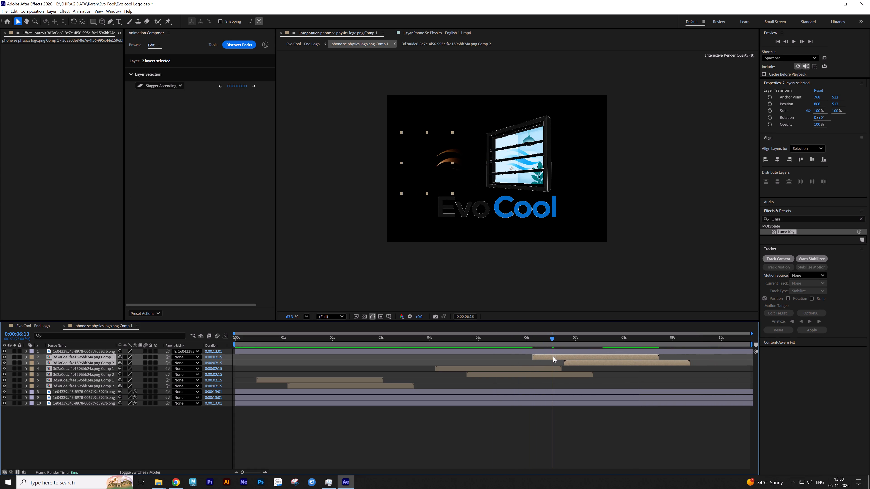
pyautogui.moveTo(553, 357); pyautogui.dragTo(558, 357)
# Preview the Evo Cool - End Logo composition from 0:00:59:18 to check the earlier final airflow.
pyautogui.press('Tab')
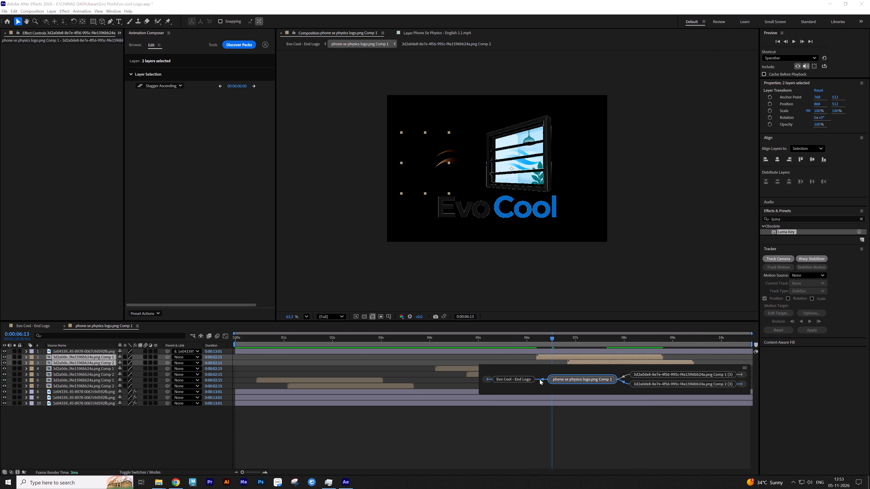
pyautogui.click(531, 379)
pyautogui.click(495, 417)
pyautogui.press('space')
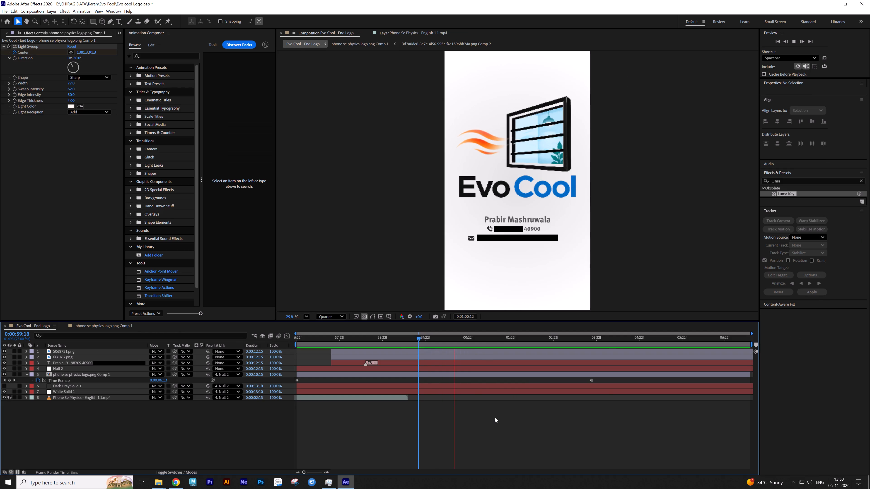
pyautogui.press('space')
# Set the end of the Evo Cool - End Logo work area at 0:01:01:22, after the airflow has finished.
pyautogui.moveTo(500, 342); pyautogui.dragTo(510, 343)
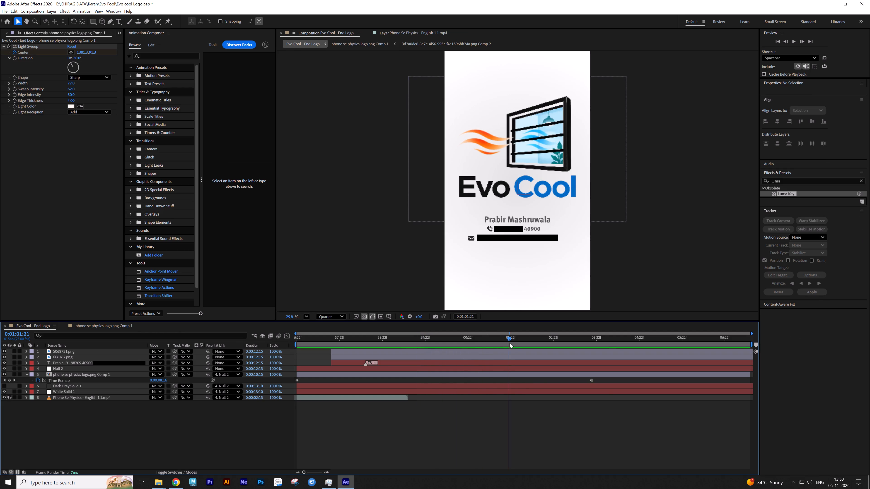
pyautogui.moveTo(510, 343); pyautogui.dragTo(451, 345)
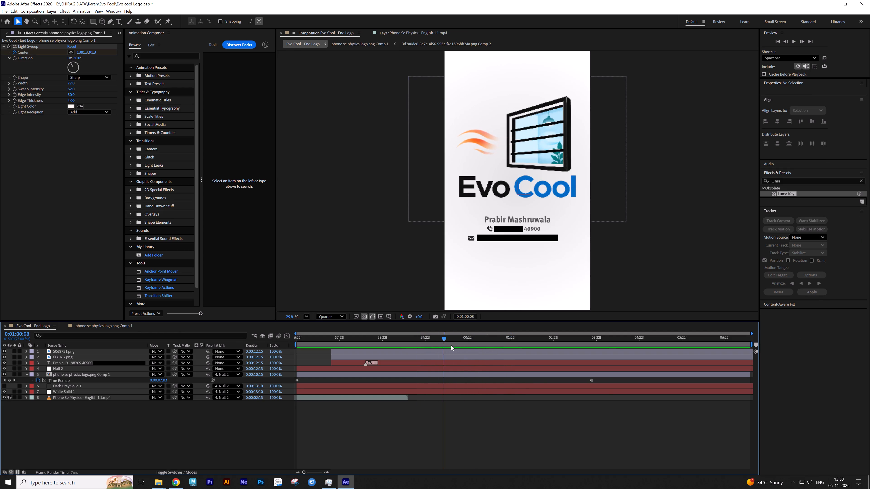
pyautogui.moveTo(451, 345); pyautogui.dragTo(507, 343)
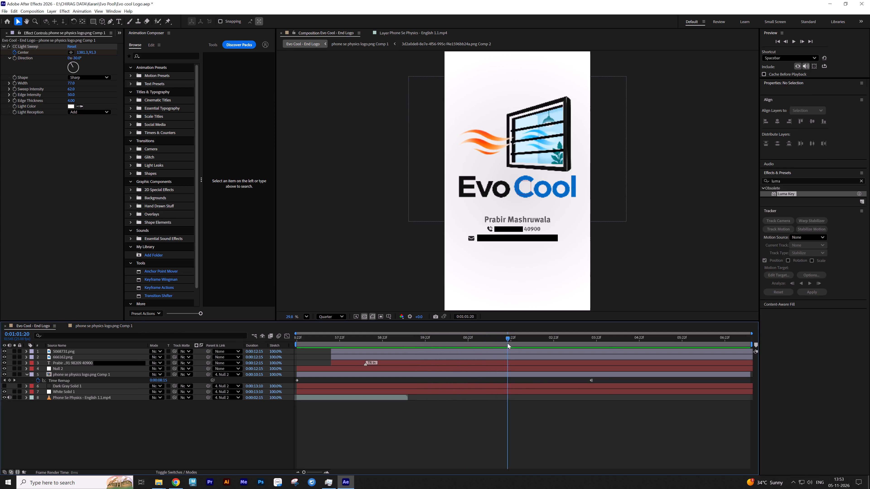
pyautogui.moveTo(507, 343); pyautogui.dragTo(511, 343)
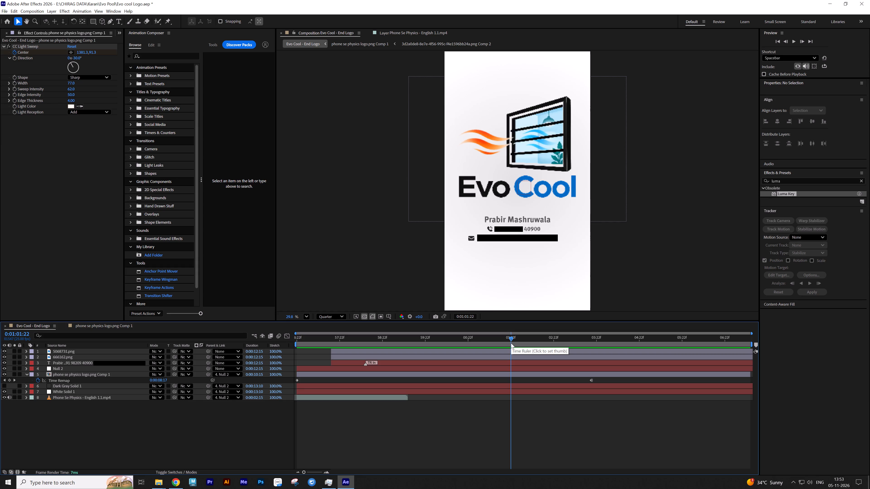
pyautogui.press('n')
# In phone se physics logo.png Comp 1, move layer 2's middle Mask Path keyframe onto its last one, and Easy Ease the final keyframes of layers 2 and 3.
pyautogui.doubleClick(435, 373)
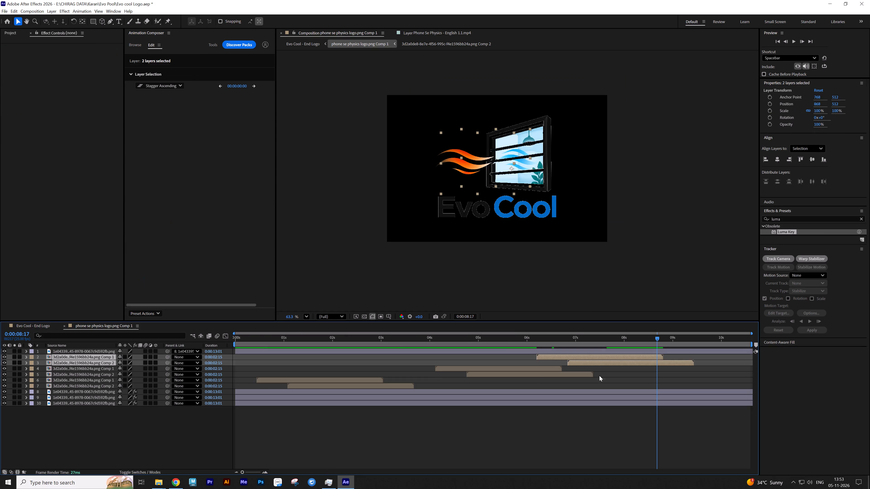
pyautogui.click(626, 374)
pyautogui.press('u')
pyautogui.moveTo(639, 369); pyautogui.dragTo(613, 397)
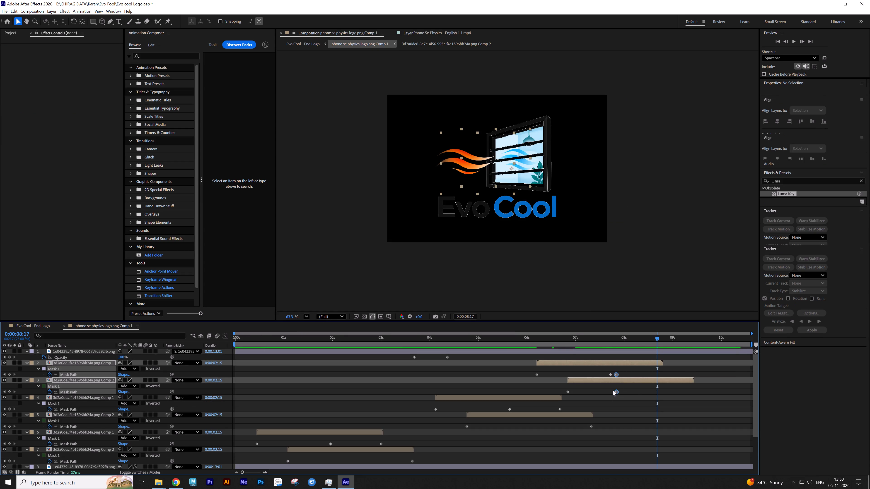
pyautogui.moveTo(612, 372); pyautogui.dragTo(610, 377)
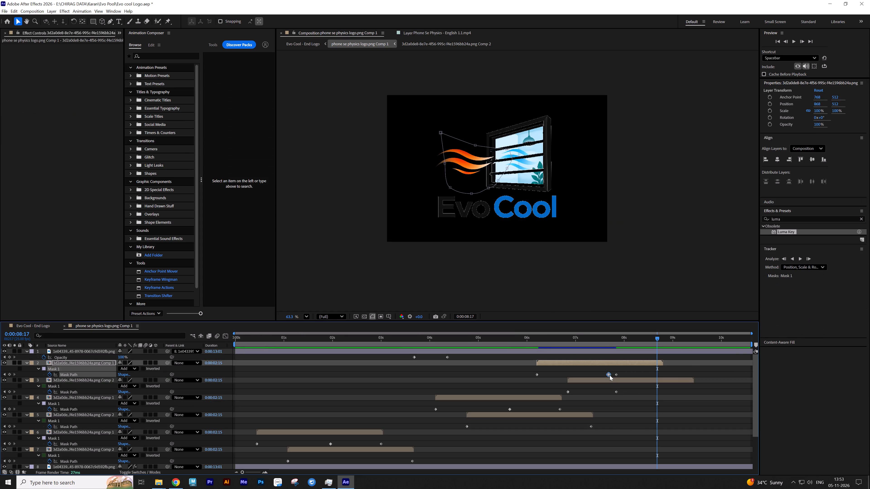
pyautogui.moveTo(609, 375); pyautogui.dragTo(616, 376)
pyautogui.moveTo(626, 373); pyautogui.dragTo(611, 401)
pyautogui.press('F9')
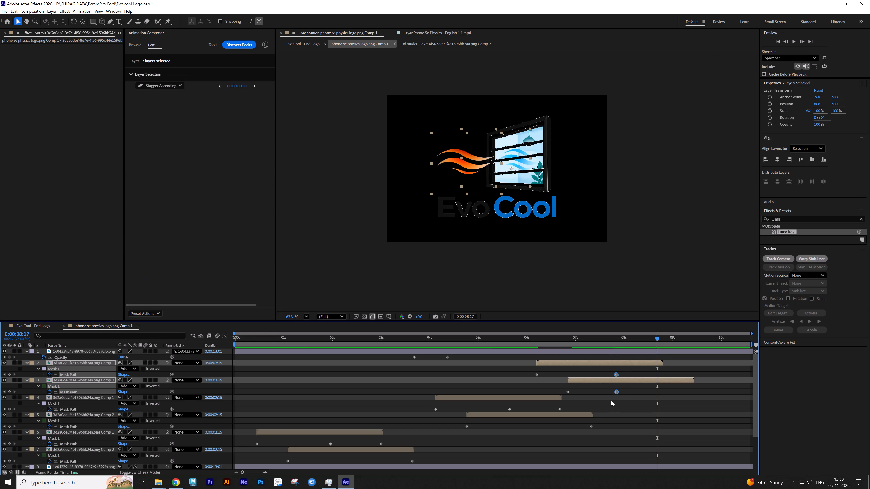
pyautogui.click(637, 397)
pyautogui.write('ss')
# Delete the earliest pair of airflow wave layers, layers 6 and 7, from phone se physics logo.png Comp 1.
pyautogui.click(397, 386)
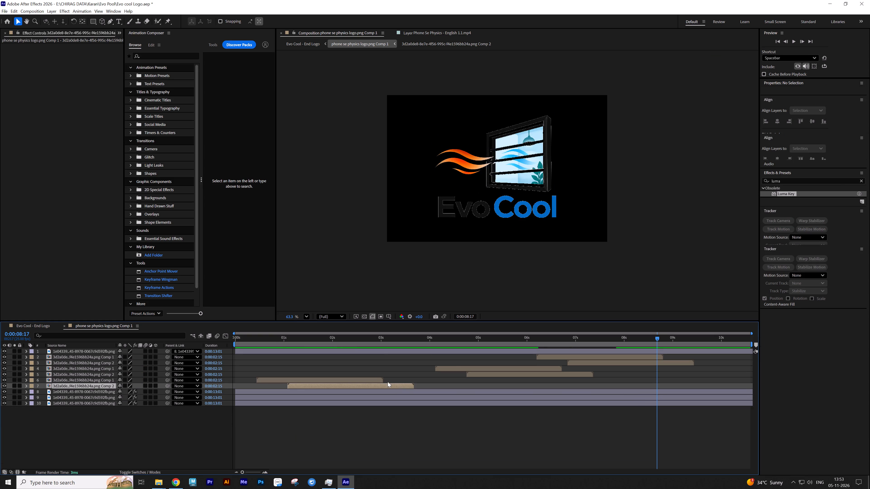
pyautogui.keyDown('ctrl'); pyautogui.click(376, 377); pyautogui.keyUp('ctrl')
pyautogui.keyDown('ctrl'); pyautogui.click(373, 379); pyautogui.keyUp('ctrl')
pyautogui.press('Delete')
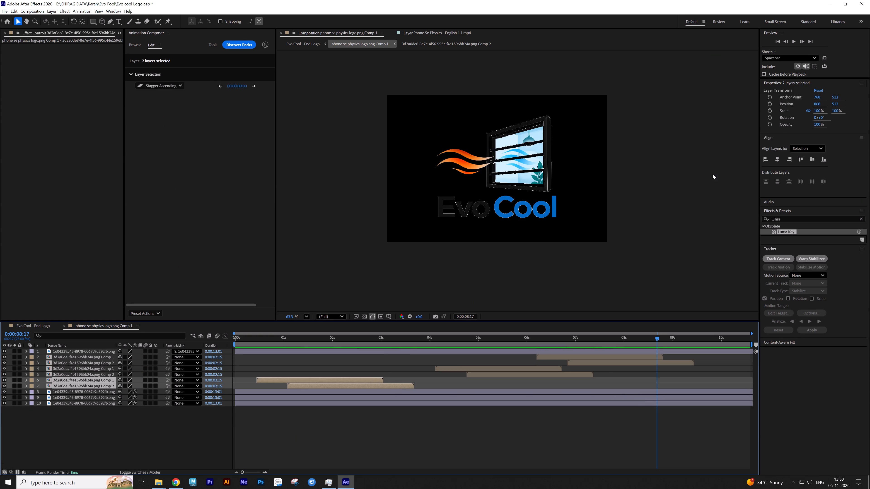
# Return to the start of Evo Cool - End Logo, save the project, and hide and mute the Phone Se Physics - English 1.1.mp4 layer.
pyautogui.press('Tab')
pyautogui.click(462, 407)
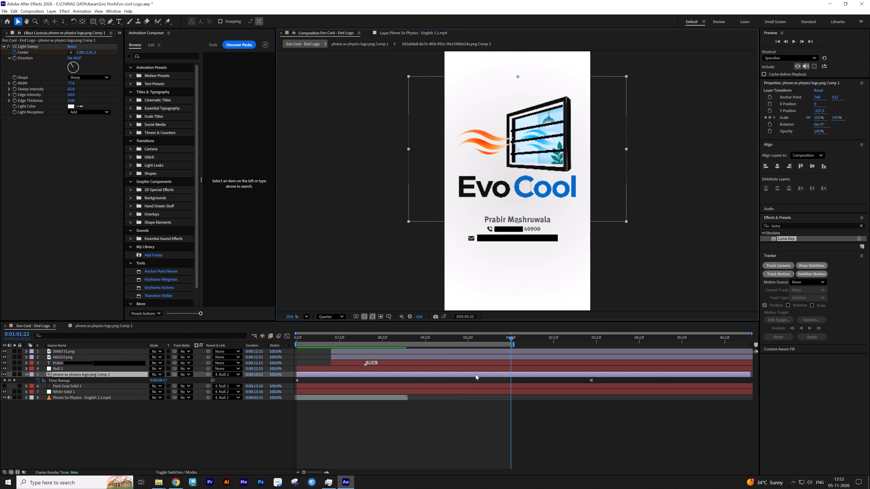
pyautogui.moveTo(363, 339); pyautogui.dragTo(218, 339)
pyautogui.hotkey('ctrl', 's')
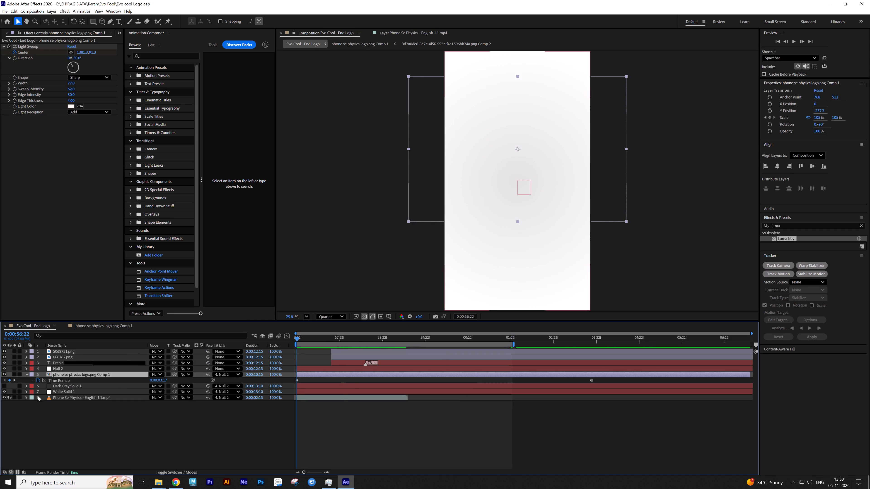
pyautogui.click(4, 396)
pyautogui.click(7, 398)
# Preview the Evo Cool - End Logo composition from its start with the reference video hidden and muted.
pyautogui.click(34, 416)
pyautogui.press('space')
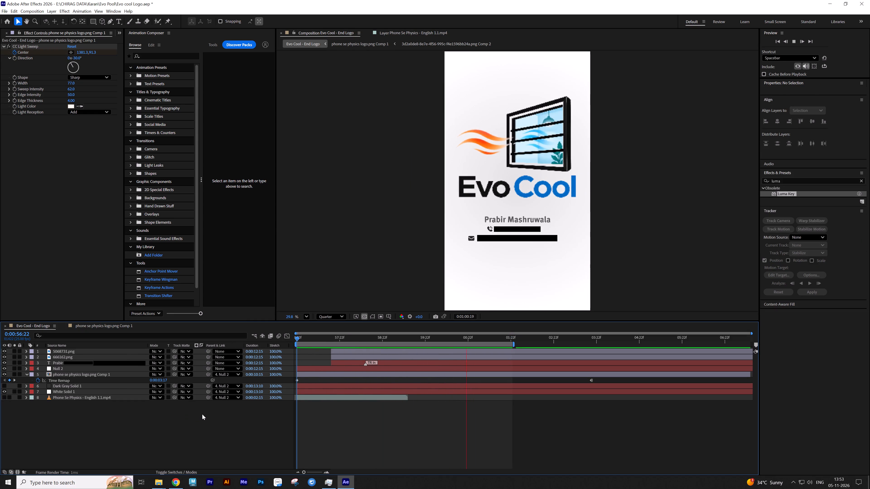
pyautogui.press('space')
# Save the project and add the Evo Cool - End Logo composition to the render queue.
pyautogui.hotkey('ctrl', 's')
pyautogui.click(453, 429)
pyautogui.hotkey('ctrl', 's')
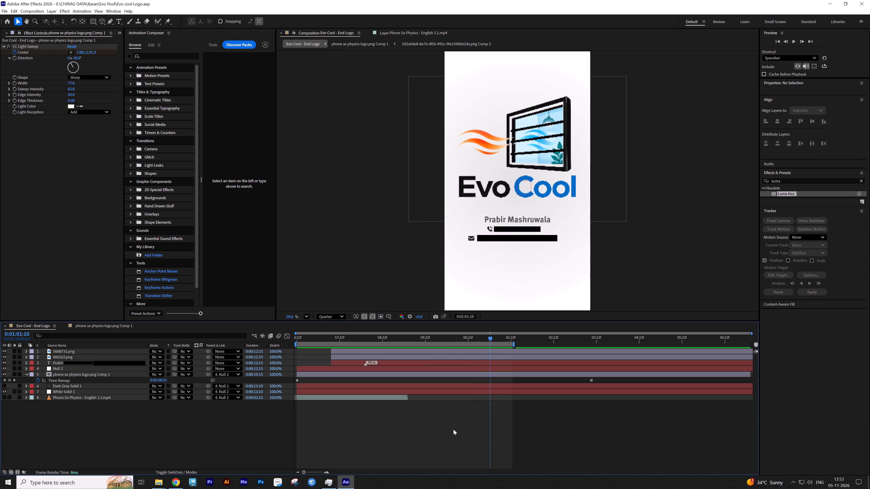
pyautogui.write('ss')
pyautogui.hotkey('ctrl', 's')
pyautogui.hotkey('ctrl', 'm')
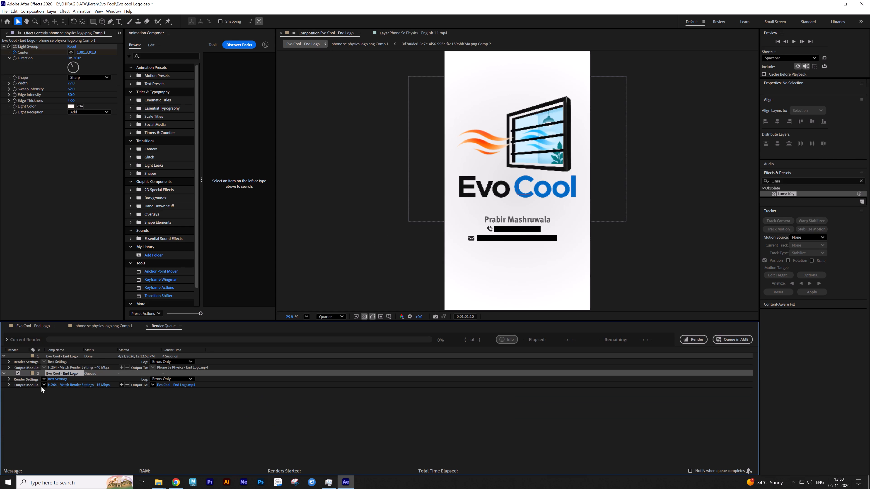
# Set the queued Evo Cool - End Logo output module to 422 and add a second H.264 - Match Render Settings - 15 Mbps output module.
pyautogui.click(41, 385)
pyautogui.click(79, 280)
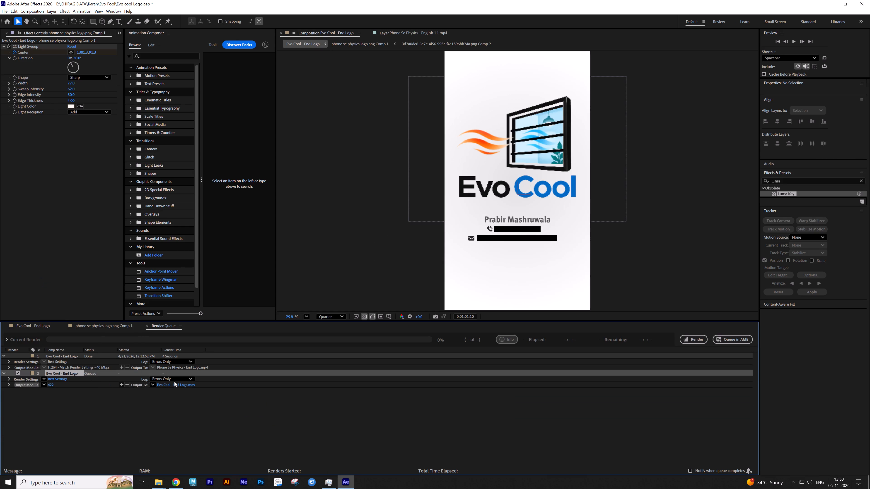
pyautogui.click(42, 386)
pyautogui.click(101, 406)
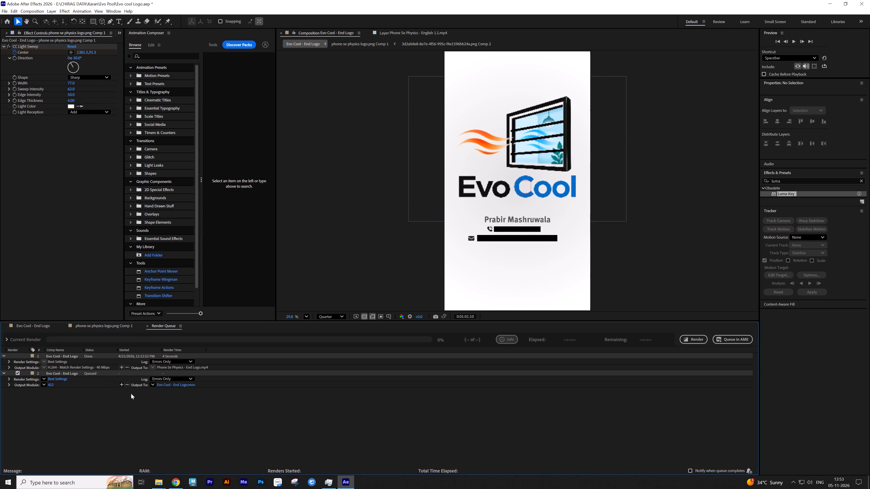
pyautogui.click(123, 387)
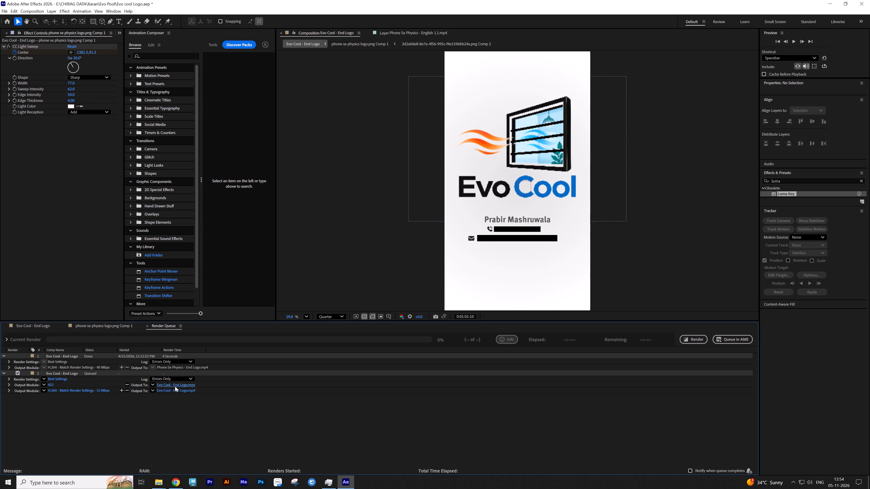
# Save the QuickTime and H.264 outputs as Evo Cool - End Logo in the Evo Pool Out folder and render the queue.
pyautogui.click(176, 386)
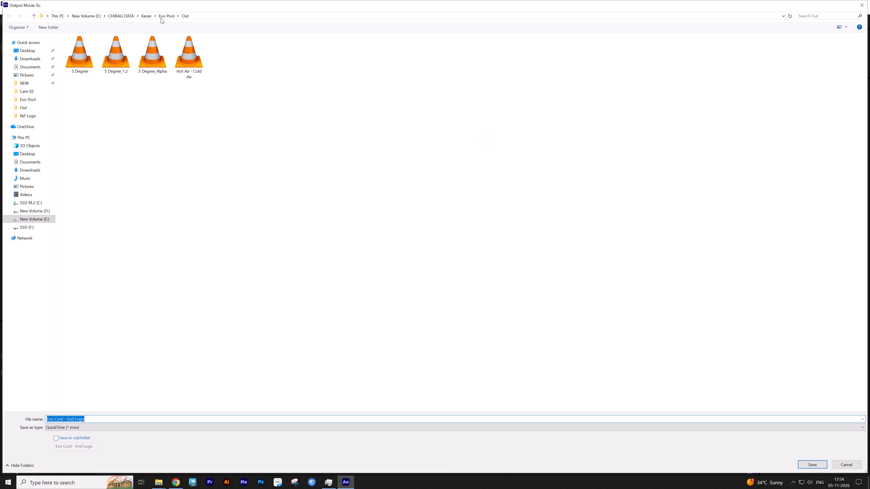
pyautogui.click(279, 199)
pyautogui.click(818, 465)
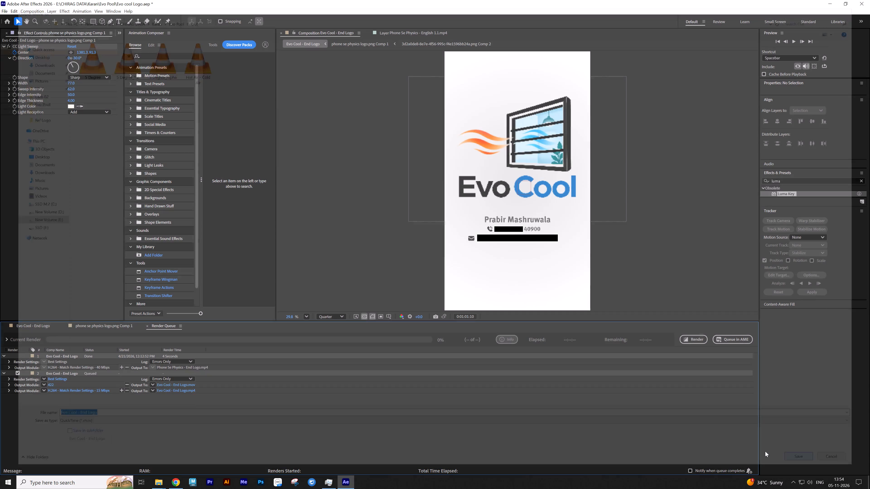
pyautogui.click(174, 391)
pyautogui.click(385, 395)
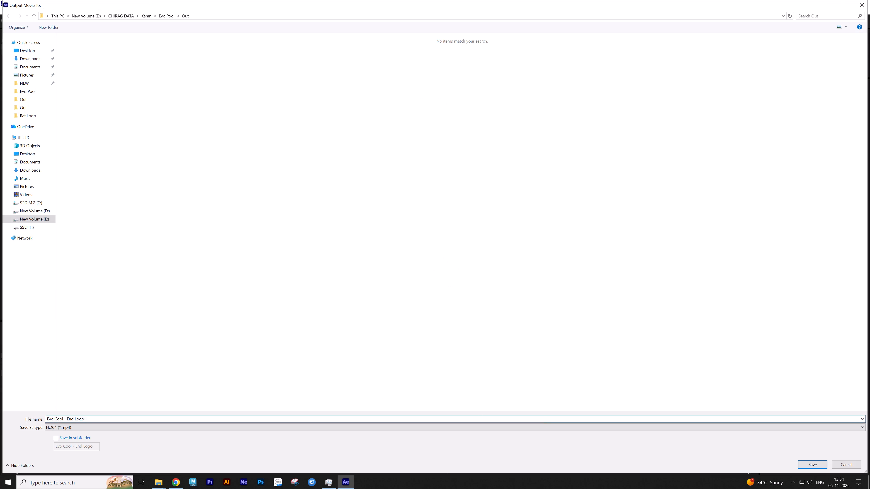
pyautogui.click(807, 461)
pyautogui.click(700, 340)
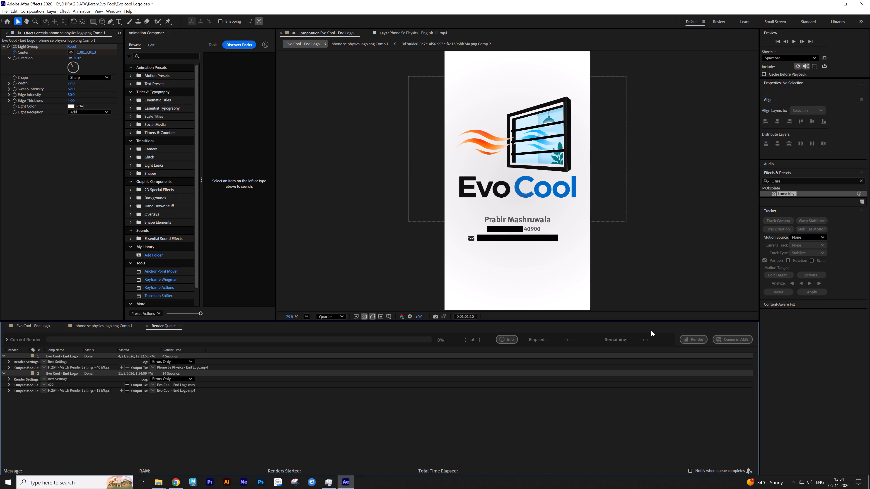
# Return to the Evo Cool - End Logo timeline and save the project.
pyautogui.click(614, 253)
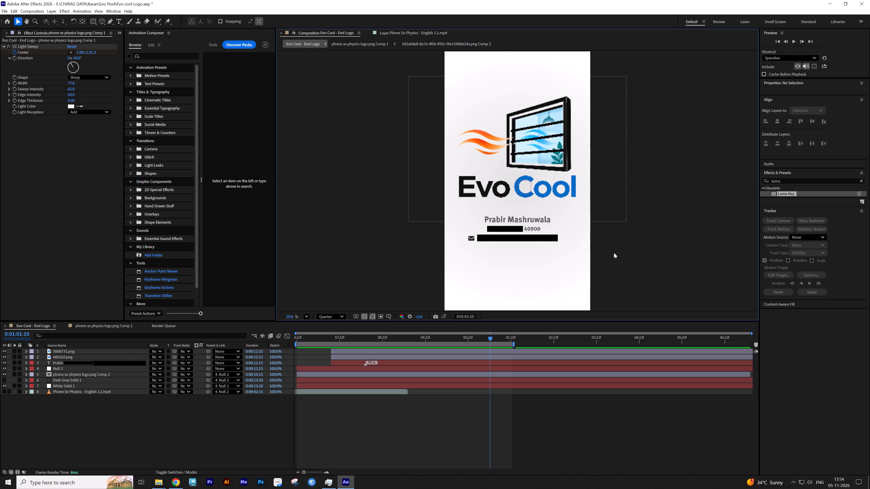
pyautogui.hotkey('ctrl', 's')
pyautogui.click(475, 424)
pyautogui.write('ss')
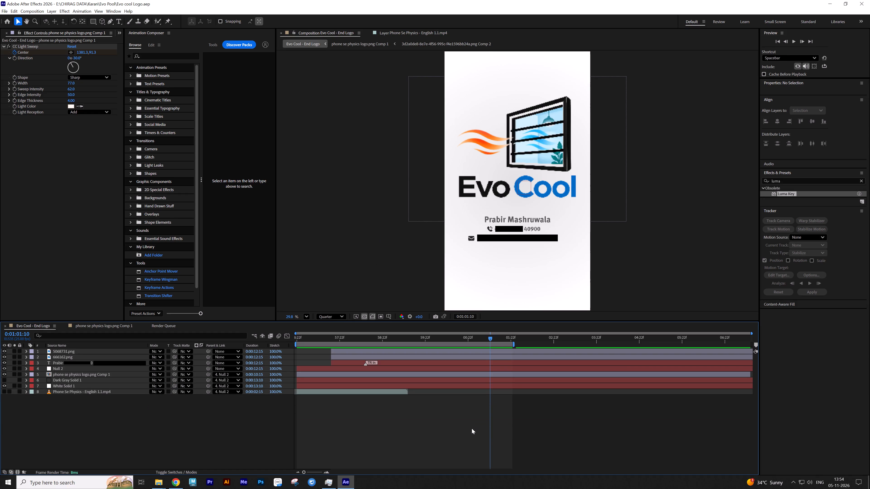
pyautogui.hotkey('ctrl', 's')
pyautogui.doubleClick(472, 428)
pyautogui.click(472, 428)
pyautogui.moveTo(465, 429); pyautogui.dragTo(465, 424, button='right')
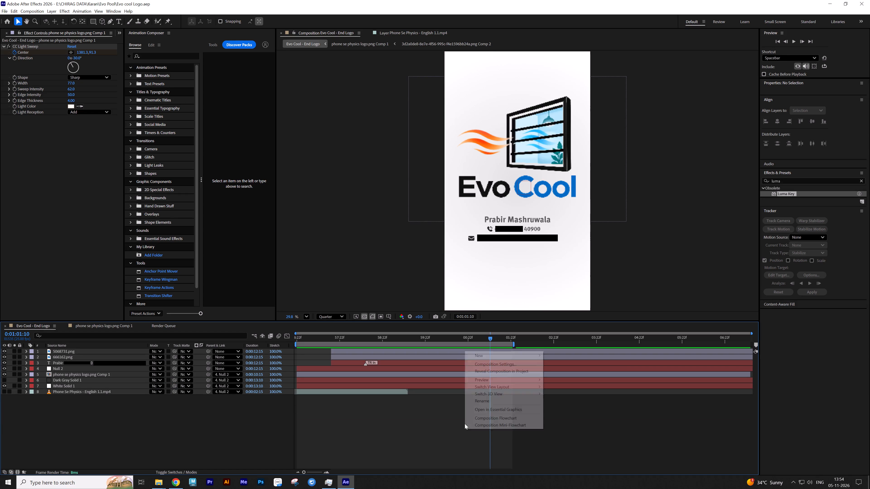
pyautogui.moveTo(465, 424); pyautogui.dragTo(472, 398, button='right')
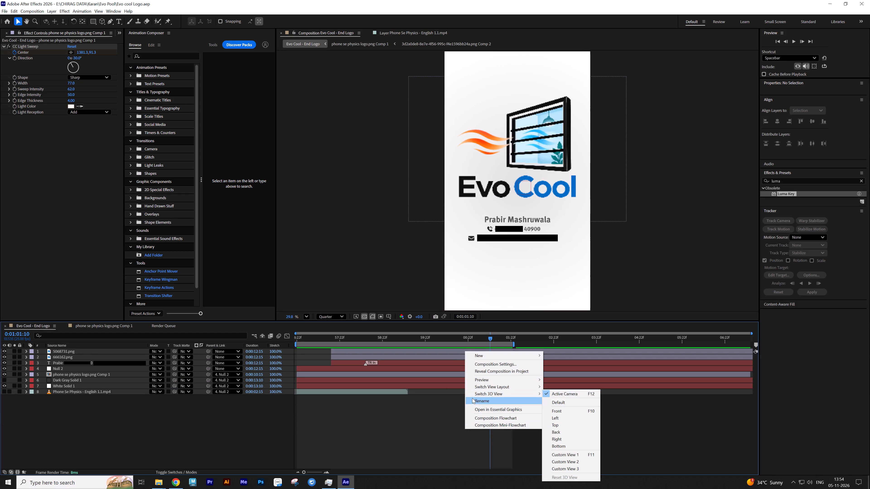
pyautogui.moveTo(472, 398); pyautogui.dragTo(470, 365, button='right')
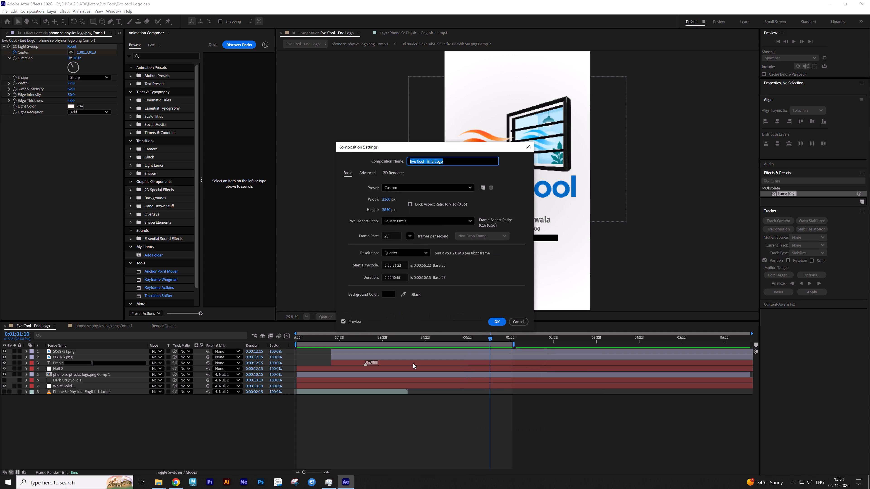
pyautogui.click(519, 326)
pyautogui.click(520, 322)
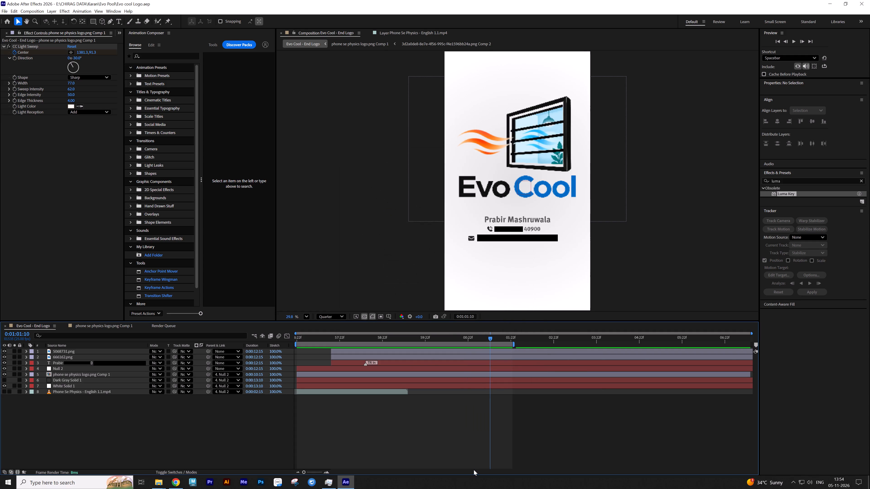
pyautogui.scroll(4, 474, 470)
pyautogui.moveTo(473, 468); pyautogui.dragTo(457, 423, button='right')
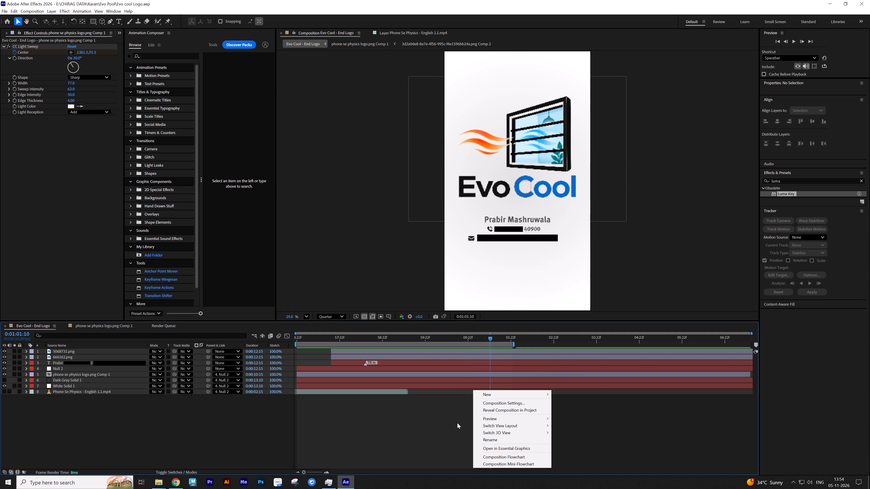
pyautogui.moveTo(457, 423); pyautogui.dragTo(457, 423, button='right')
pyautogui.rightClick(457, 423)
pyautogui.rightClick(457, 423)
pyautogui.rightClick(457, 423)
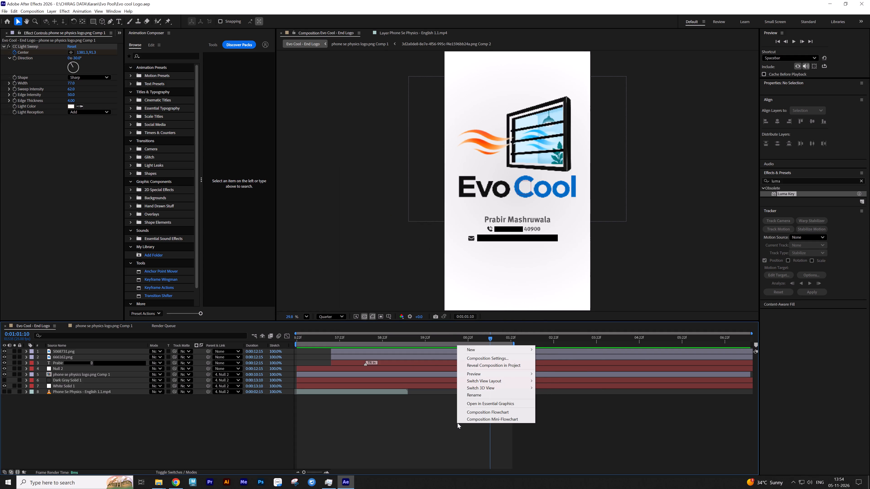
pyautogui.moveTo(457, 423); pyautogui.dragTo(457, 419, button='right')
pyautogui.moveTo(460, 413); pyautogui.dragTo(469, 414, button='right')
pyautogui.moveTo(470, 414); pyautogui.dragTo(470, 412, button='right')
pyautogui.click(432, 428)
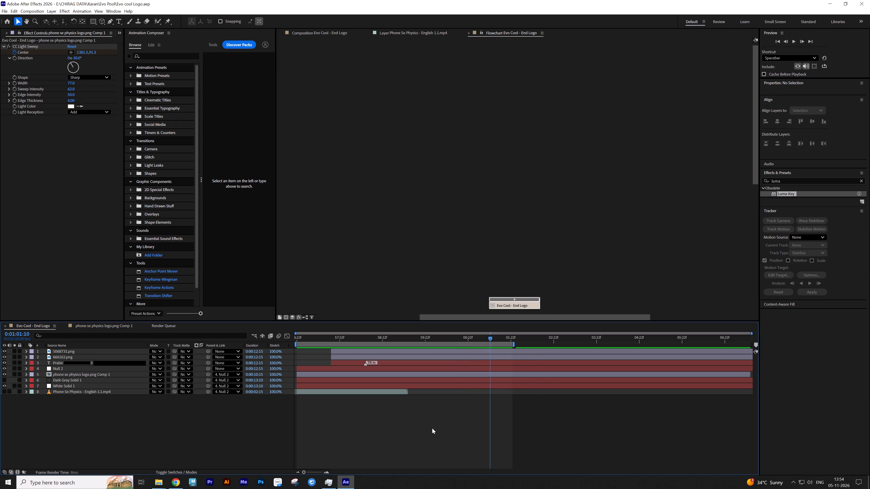